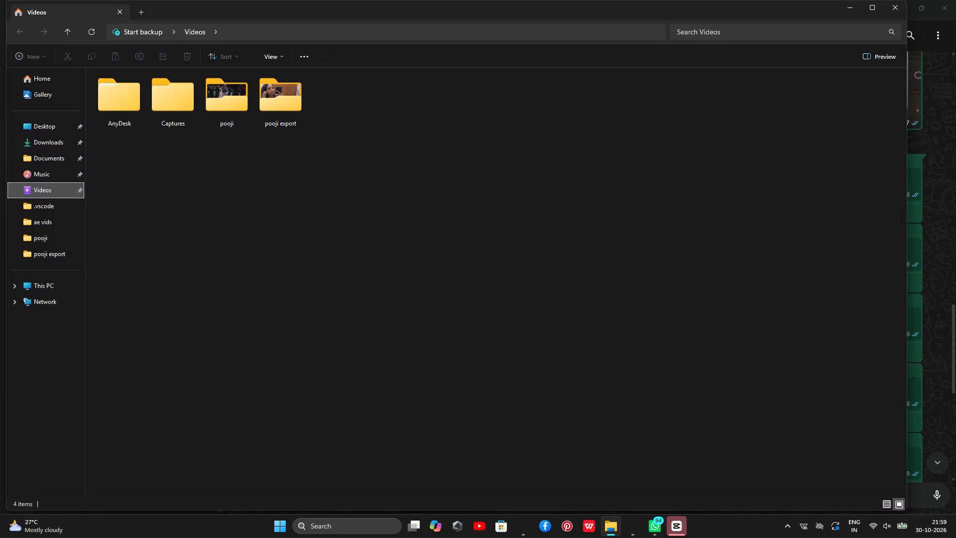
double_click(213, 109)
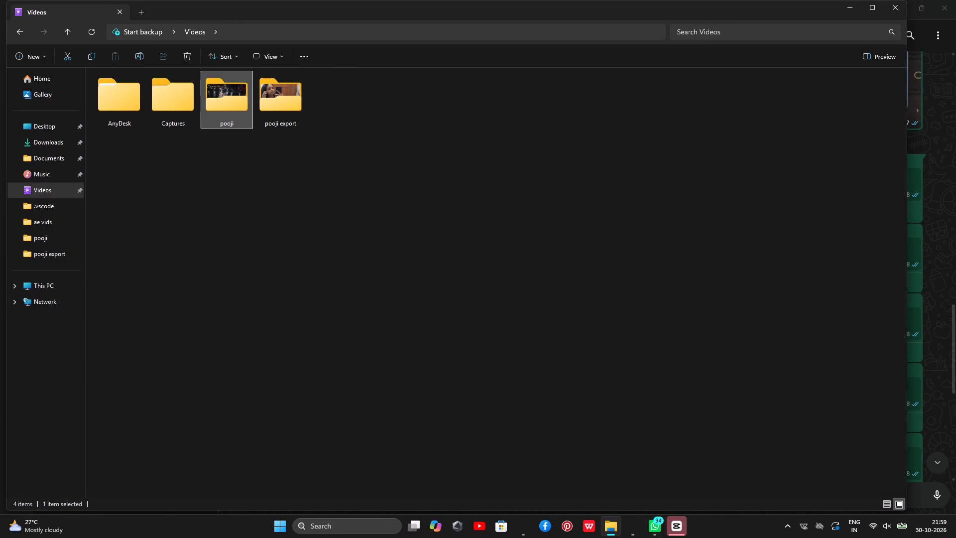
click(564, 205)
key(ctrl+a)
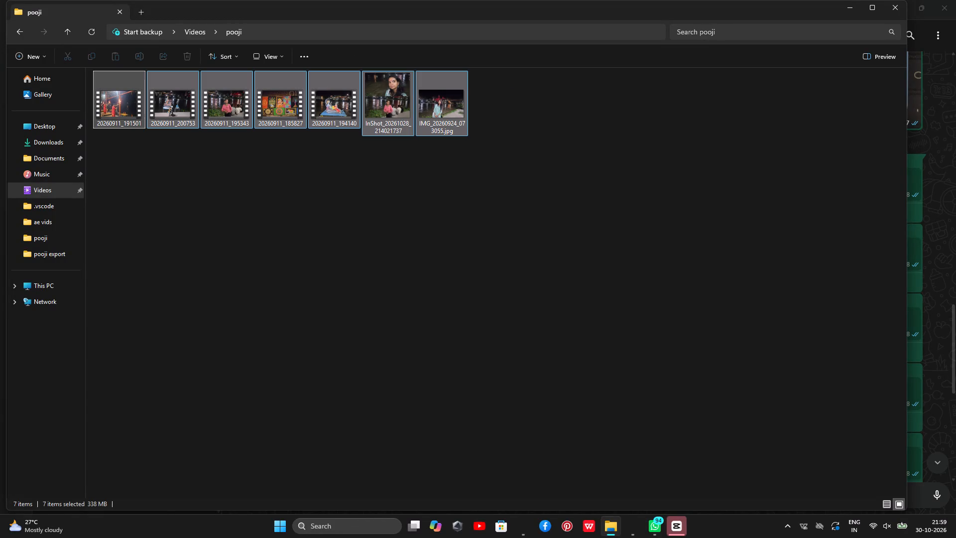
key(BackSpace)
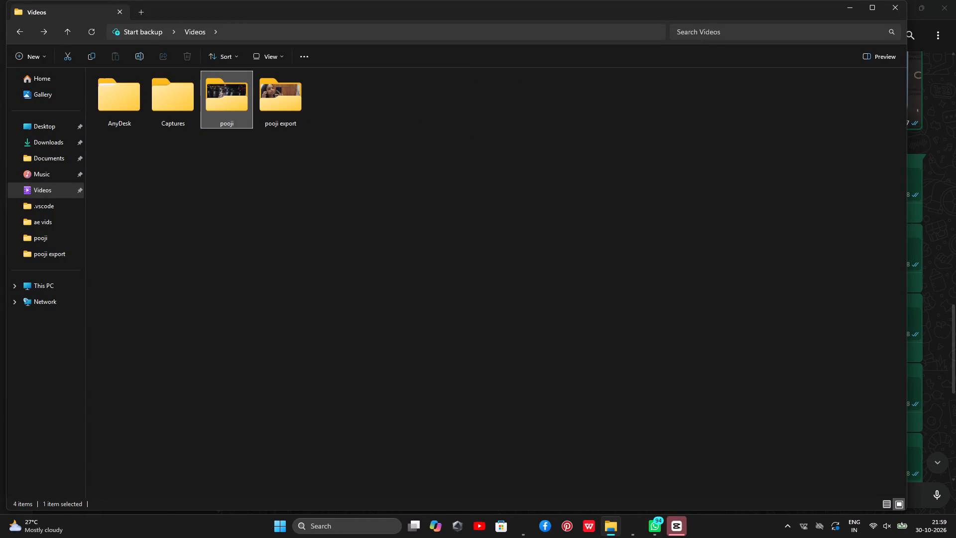
Permanently delete all the video and image files inside the pooji folder in Videos, bypassing the Recycle Bin.
click(244, 100)
double_click(243, 101)
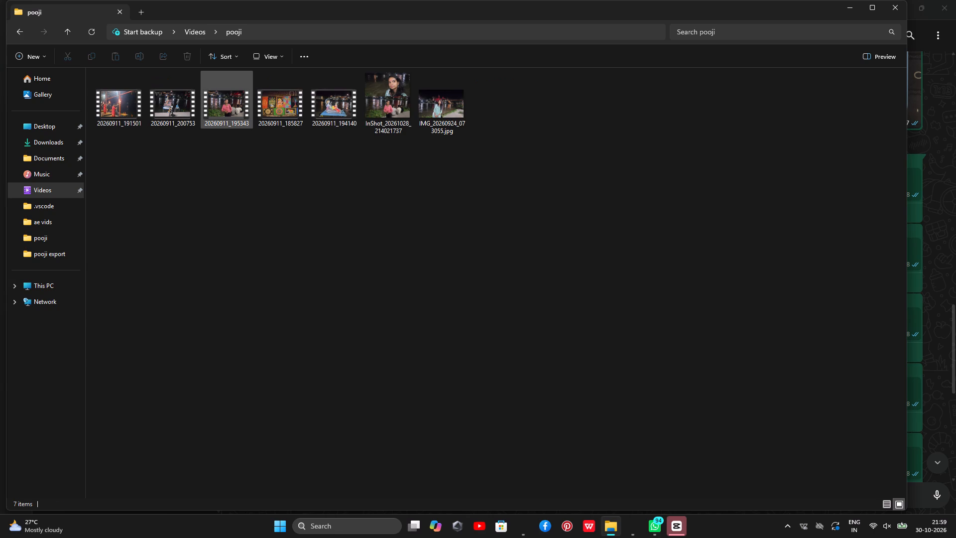
key(ctrl+a)
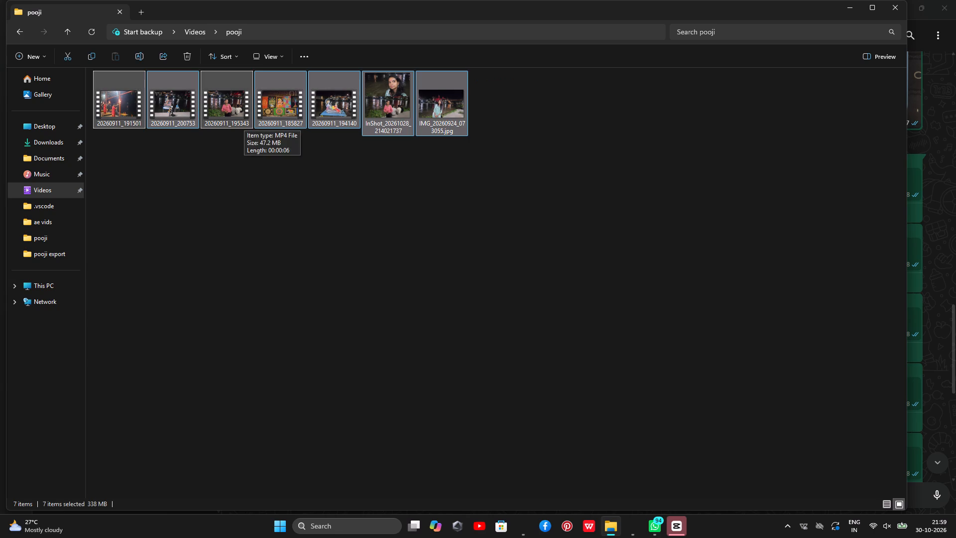
key(shift+Delete)
key(Return)
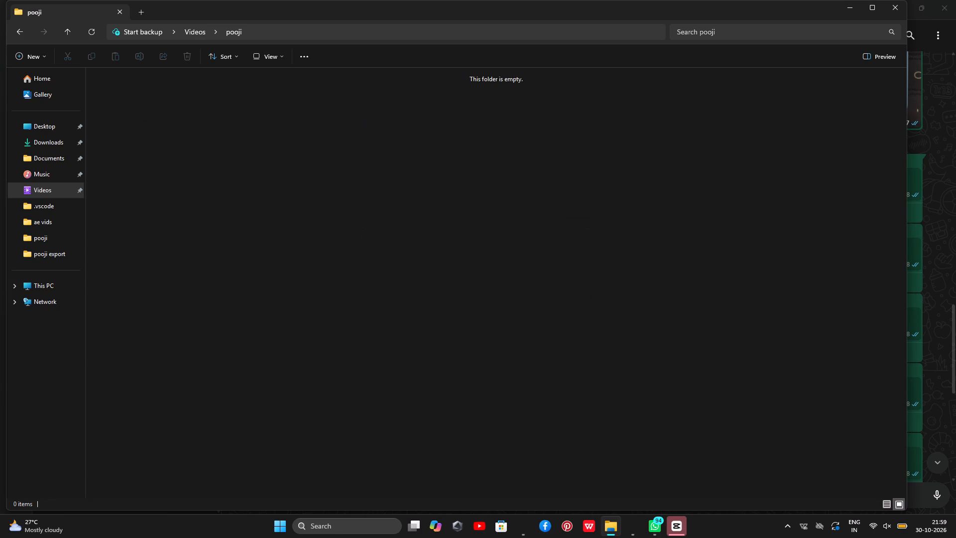
click(341, 205)
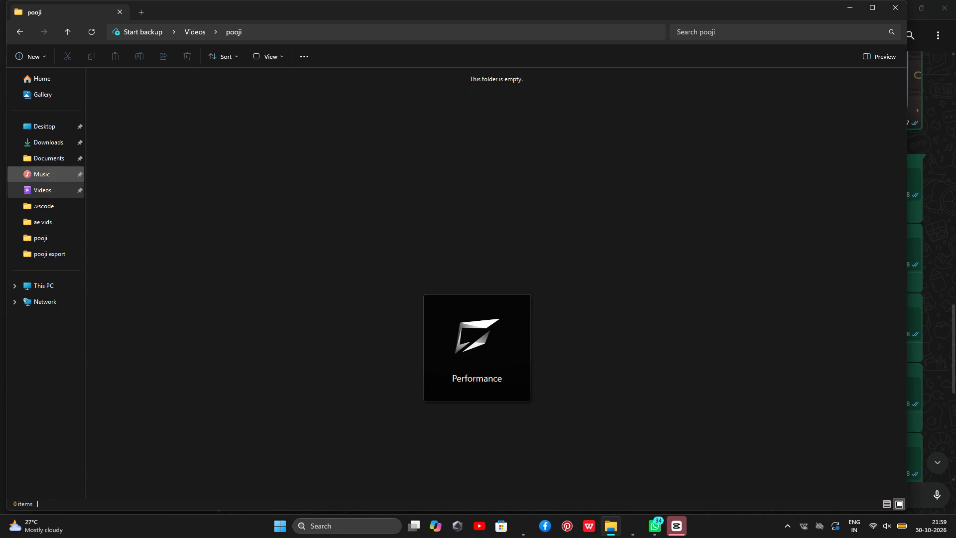
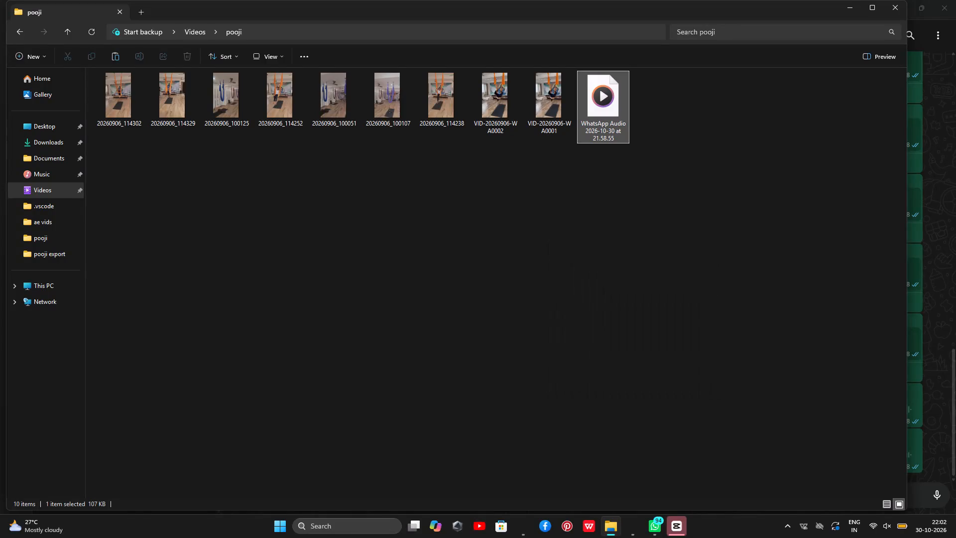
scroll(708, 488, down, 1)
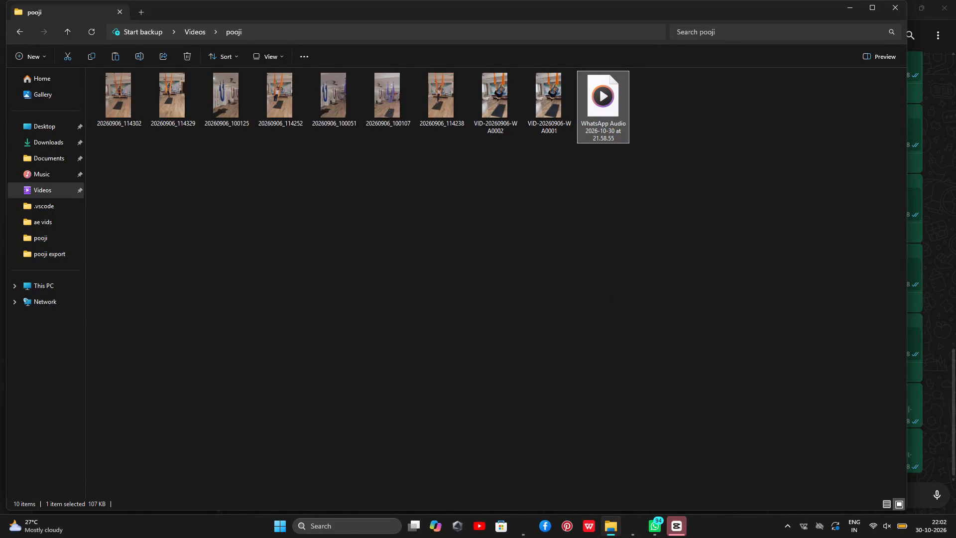
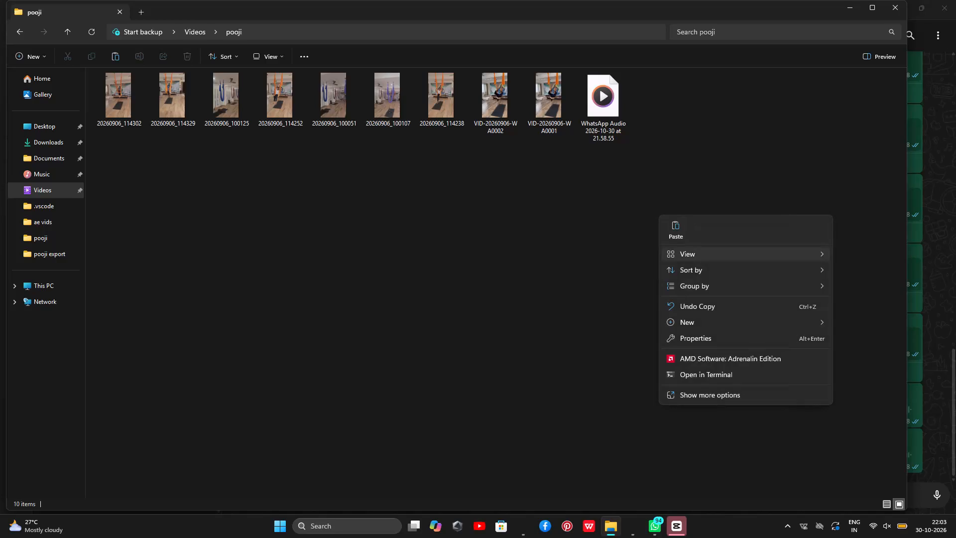
Paste the copied WhatsApp audio file into the pooji folder, alongside the video clips and the audio file already there.
click(681, 224)
click(681, 223)
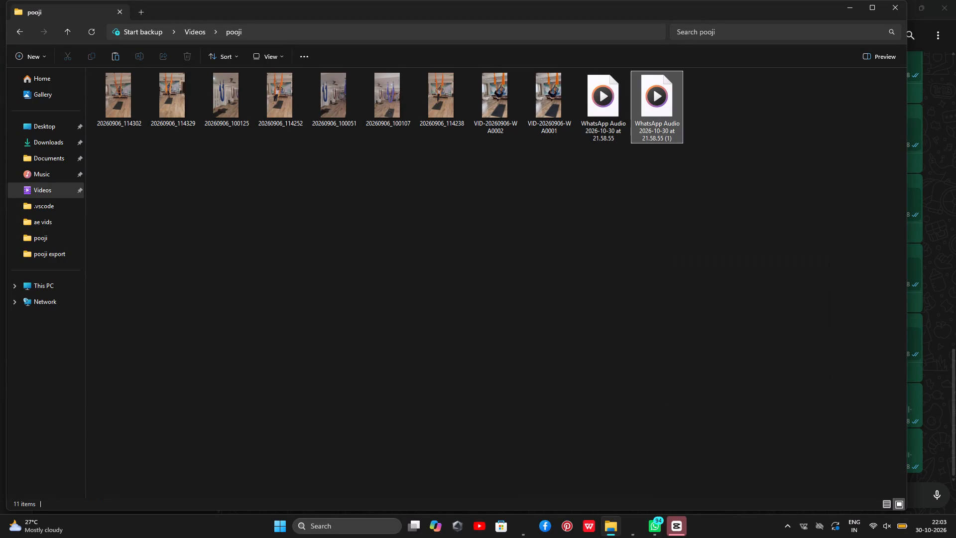
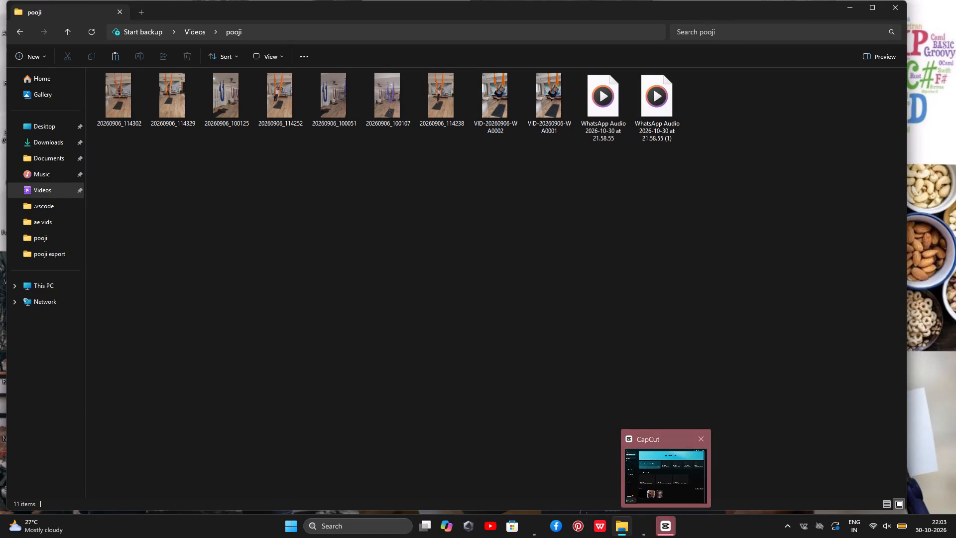
Switch to the CapCut home window.
click(676, 479)
Open Windows search.
click(381, 528)
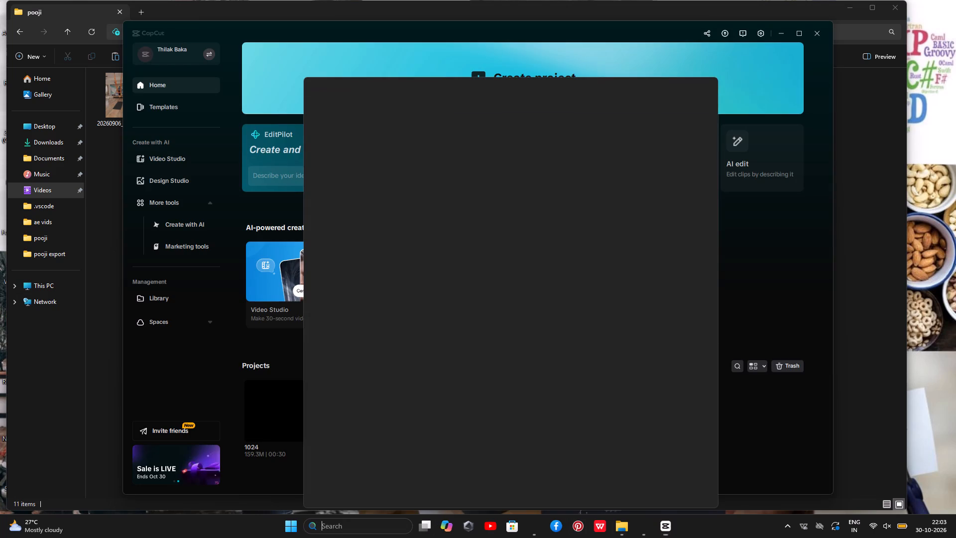
Leave the Windows search and return to the CapCut home window.
click(376, 361)
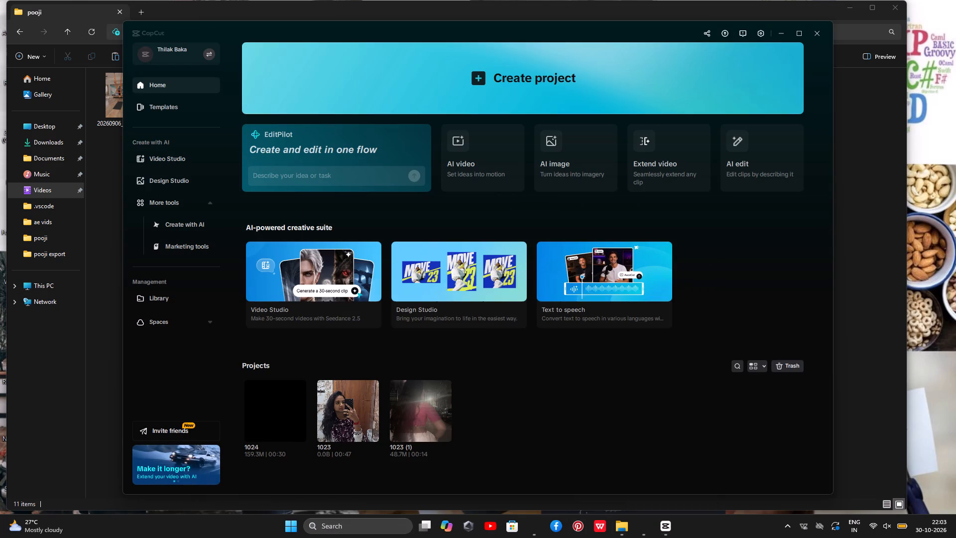
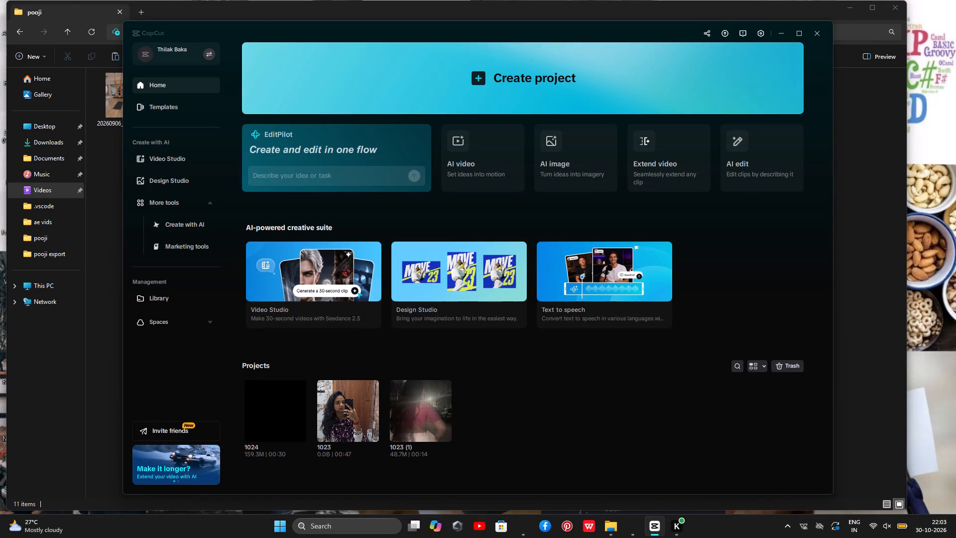
Delete the projects 1023 and 1023 (1) from the Projects list, keeping project 1024.
click(376, 435)
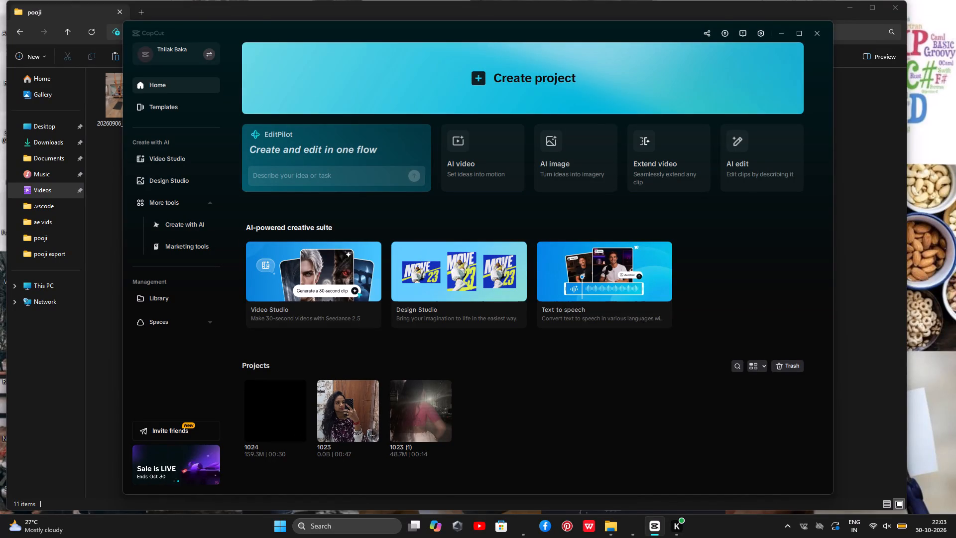
click(393, 487)
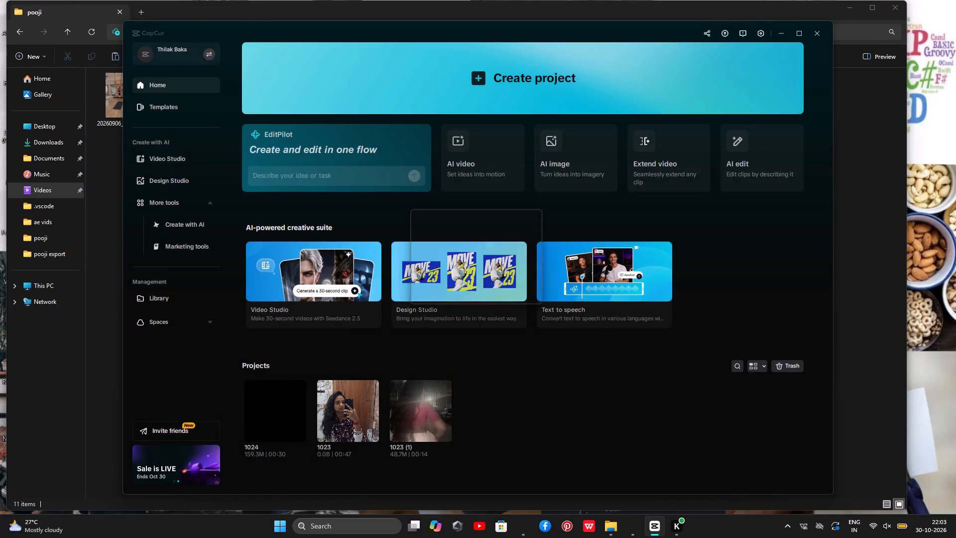
click(450, 294)
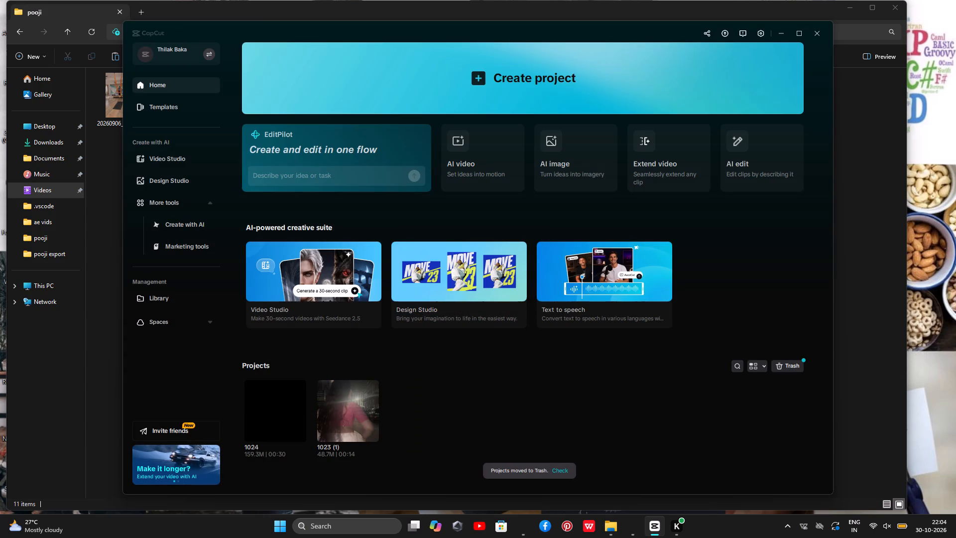
click(373, 434)
click(390, 481)
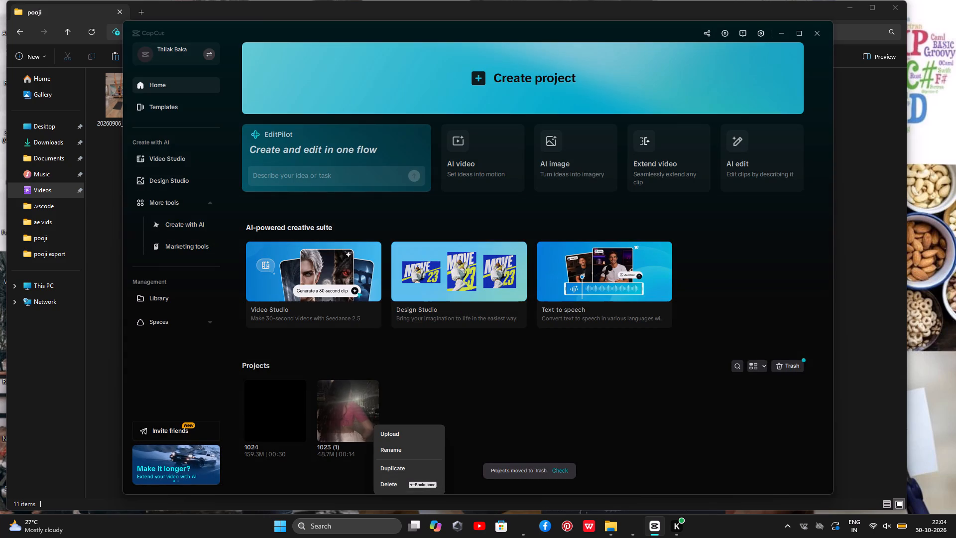
click(444, 289)
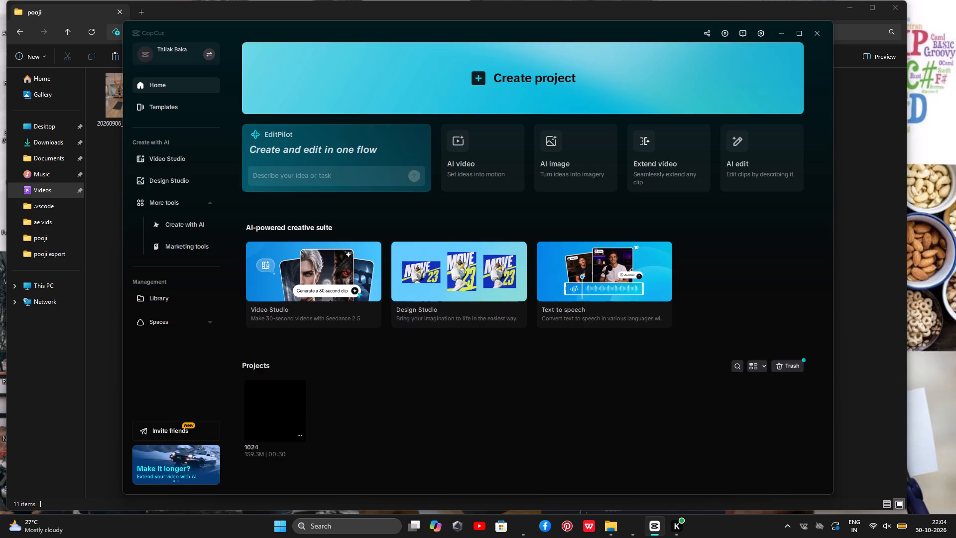
Open project 1024, dismiss the media search tip, and cancel the Link media dialog without linking any files.
click(292, 429)
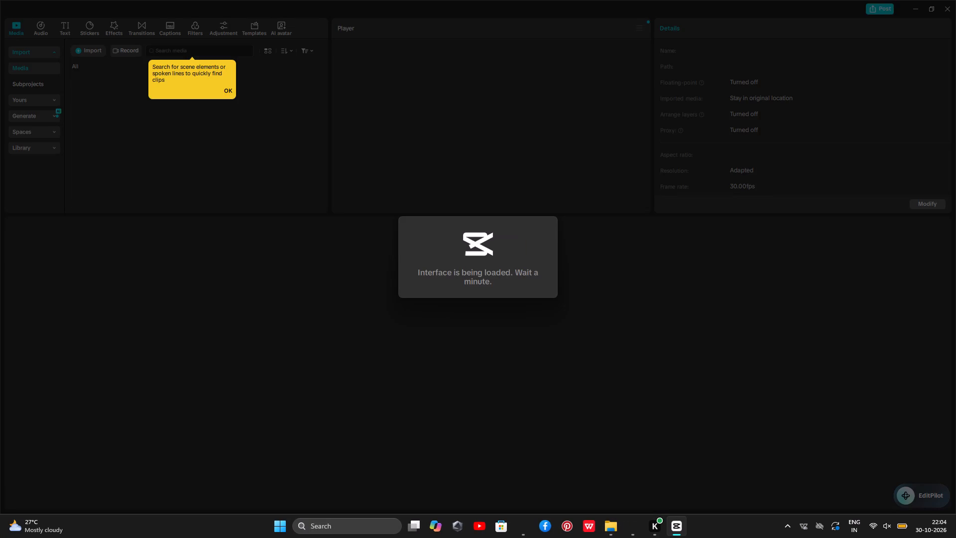
click(233, 90)
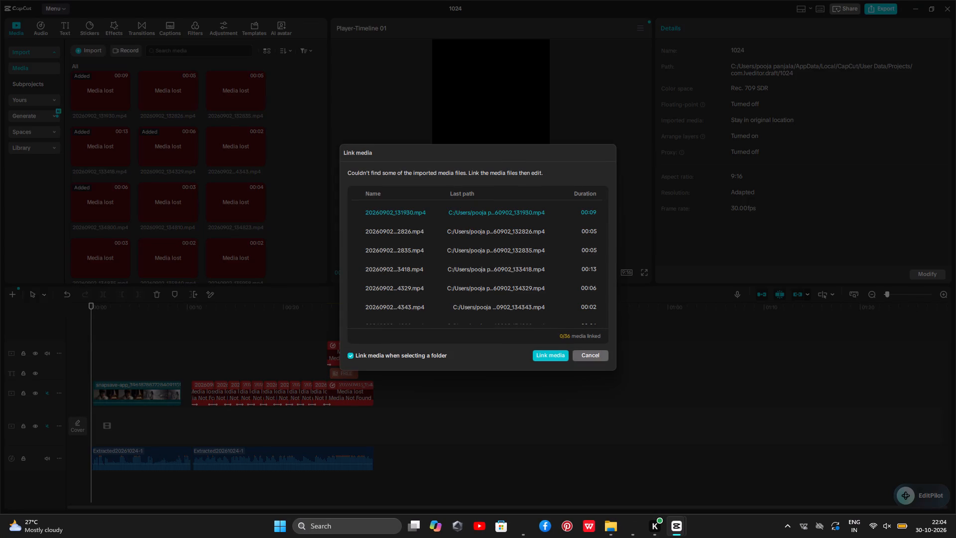
click(568, 371)
click(579, 360)
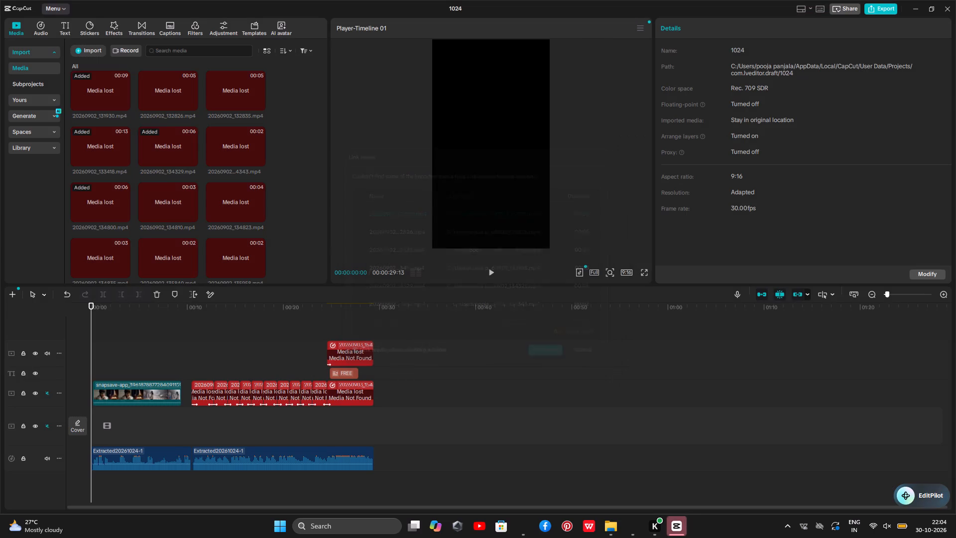
Leave project 1024 and exit CapCut.
click(55, 7)
click(59, 129)
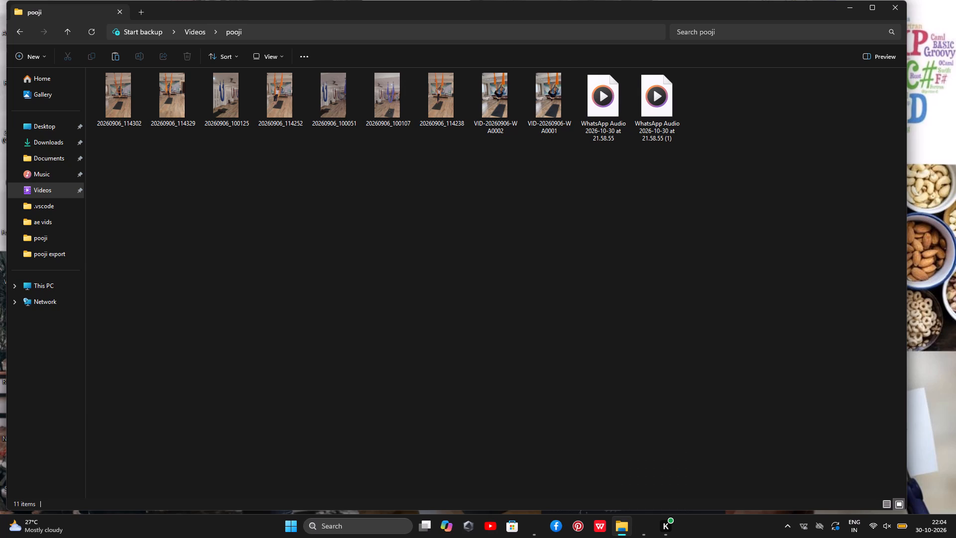
Search Windows for "cap" and relaunch the CapCut app.
click(341, 527)
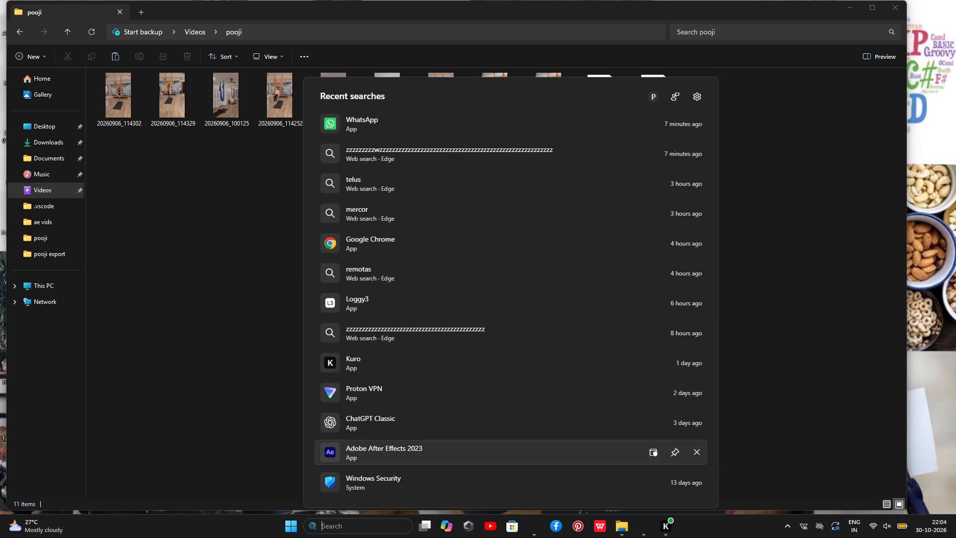
scroll(356, 256, down, 1)
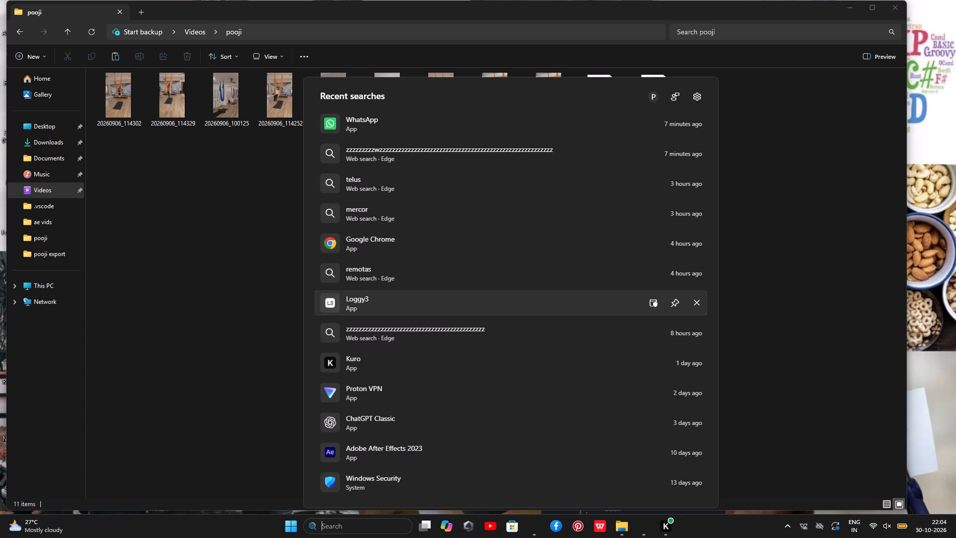
scroll(347, 303, down, 4)
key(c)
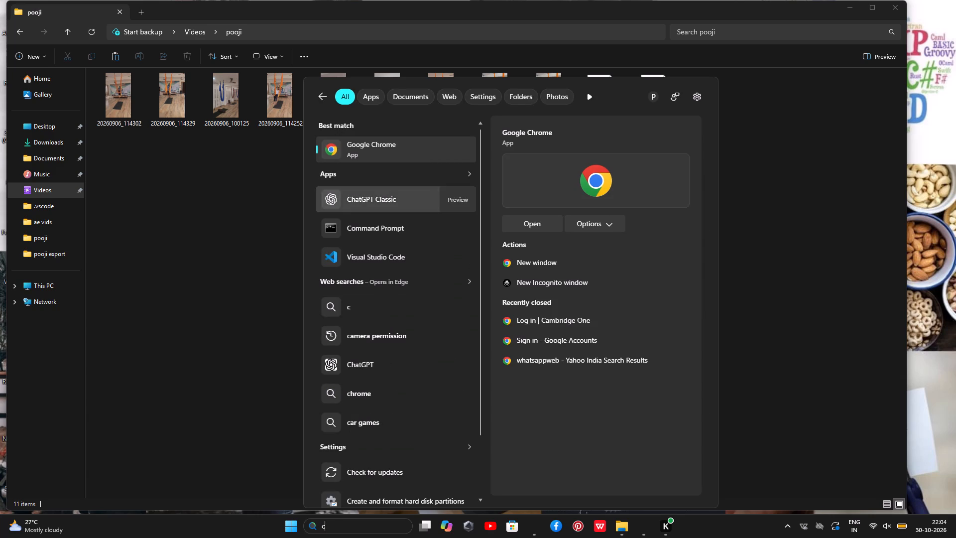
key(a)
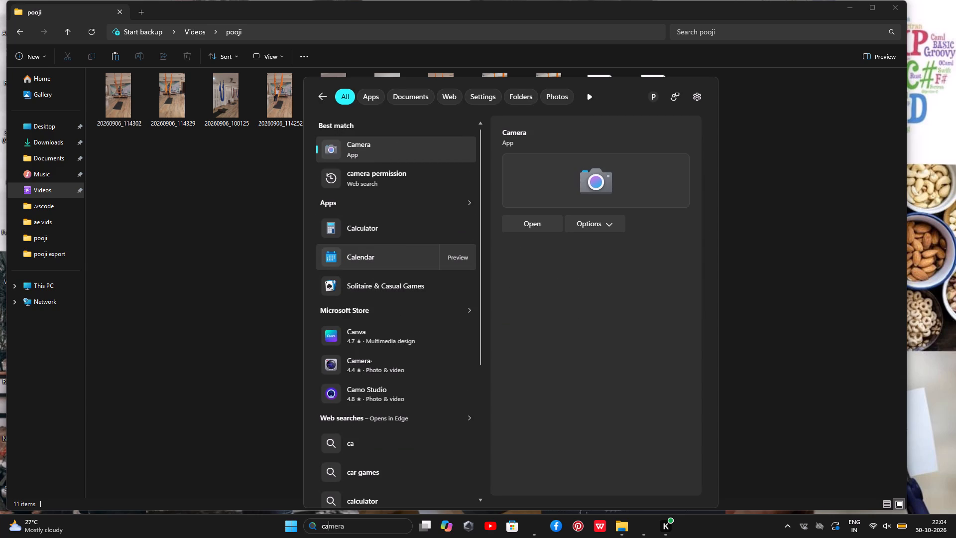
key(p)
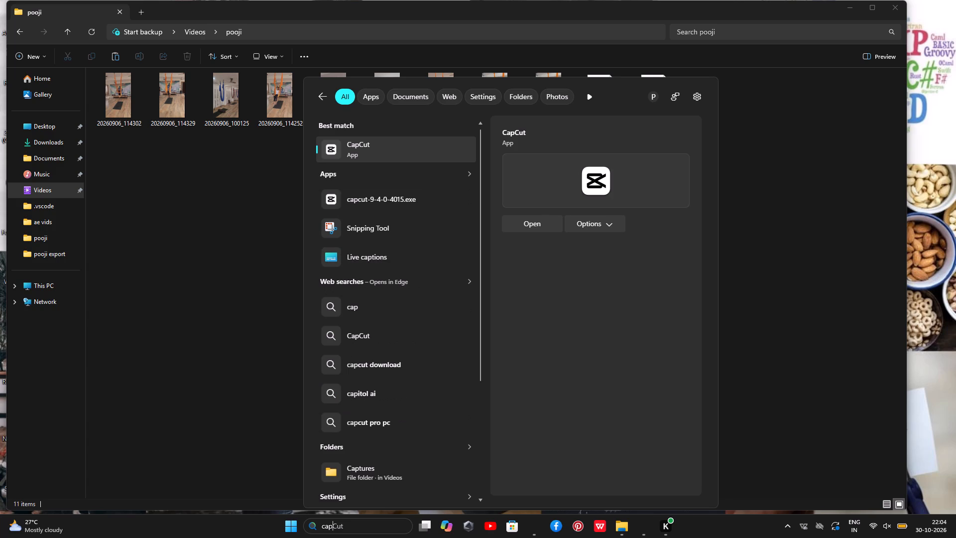
click(379, 154)
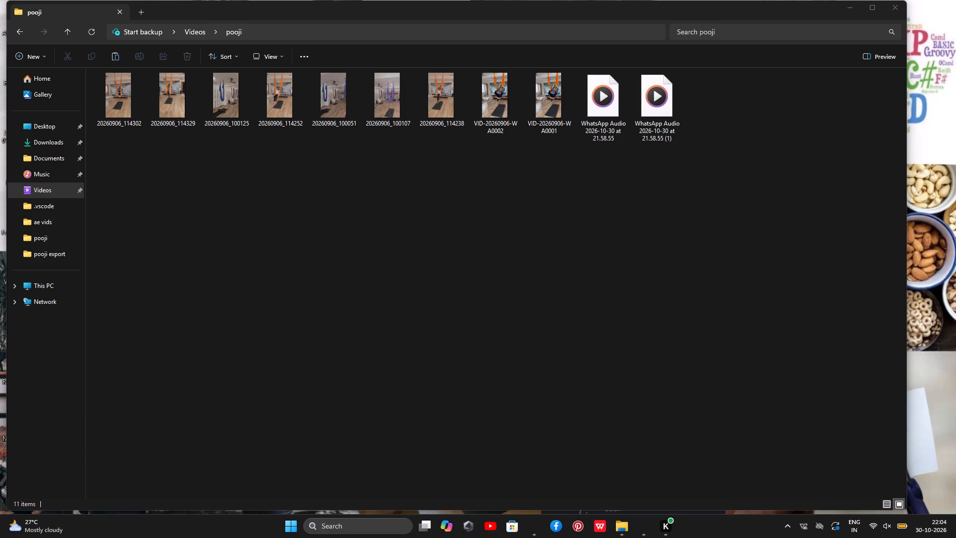
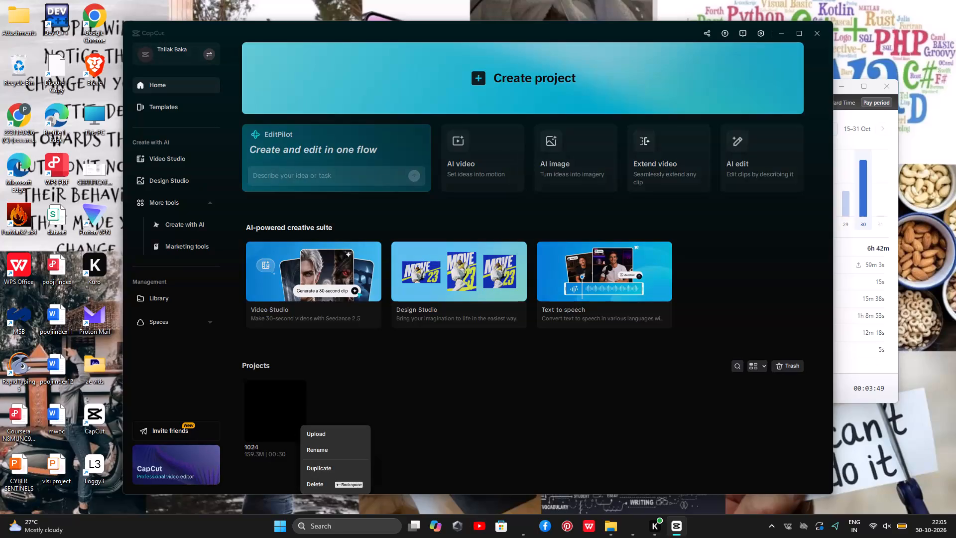
Delete project 1024 from the Projects list, moving it to the trash.
click(316, 487)
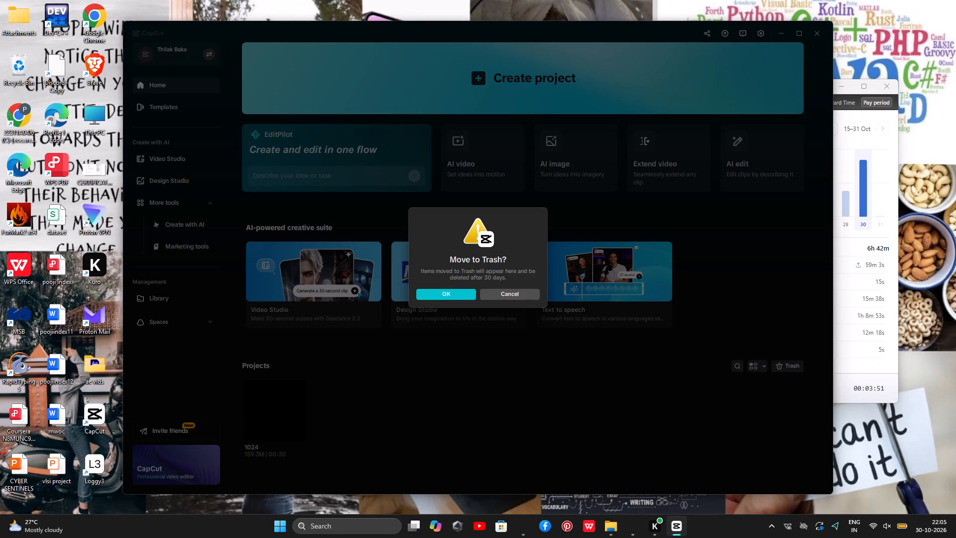
click(437, 293)
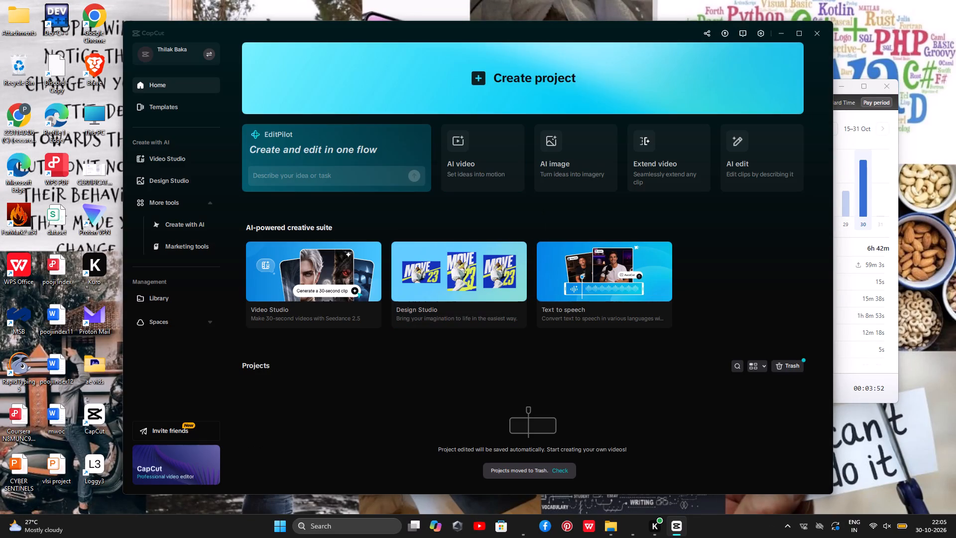
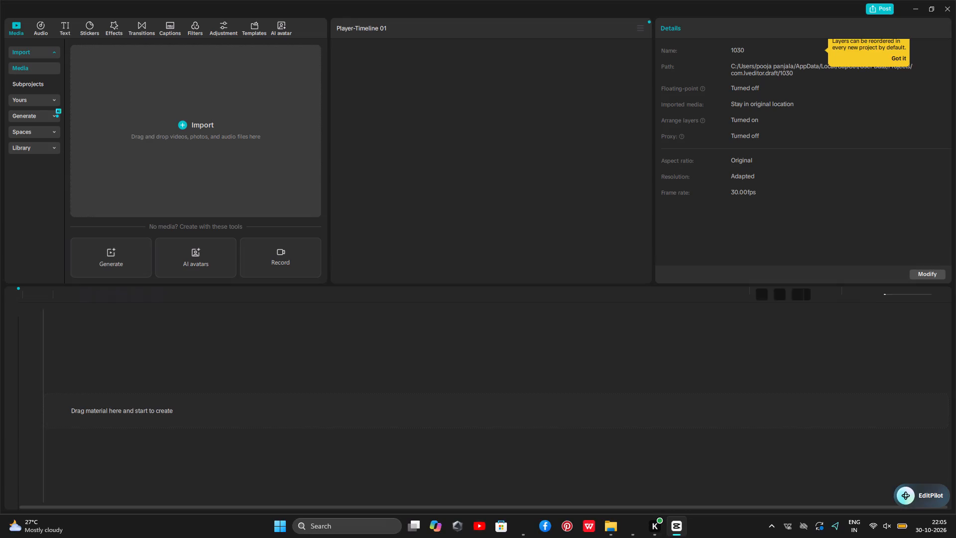
Start importing media from the device into the new project and browse to the pooji folder inside Videos.
click(900, 56)
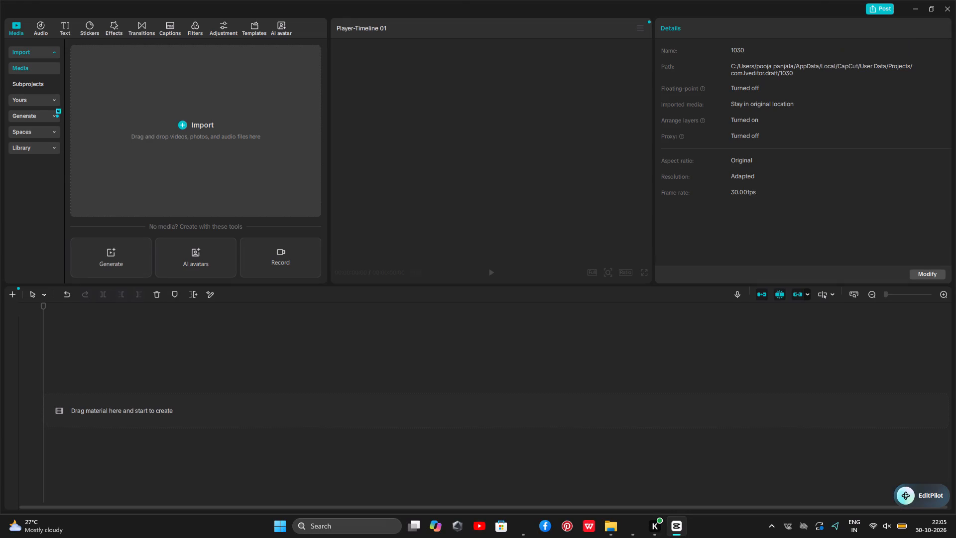
click(40, 48)
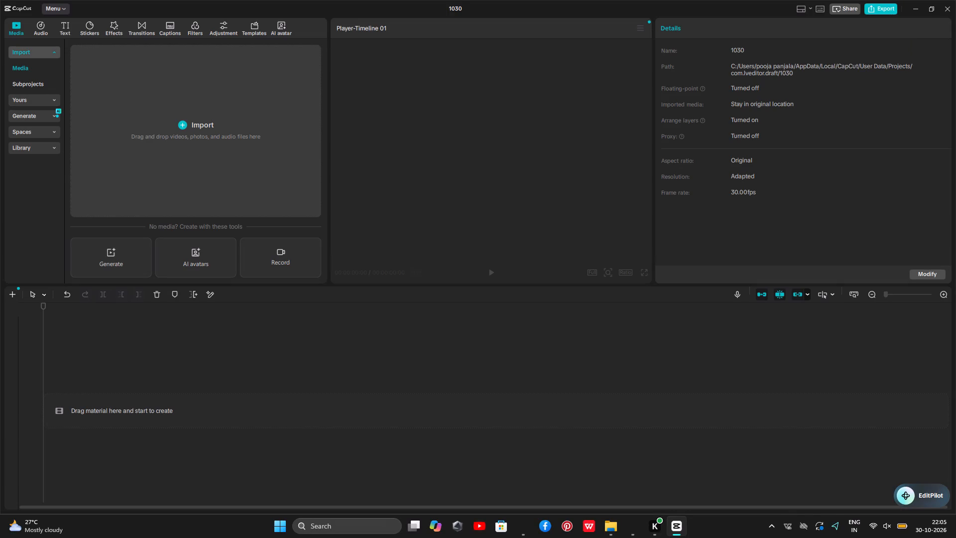
click(42, 56)
click(185, 122)
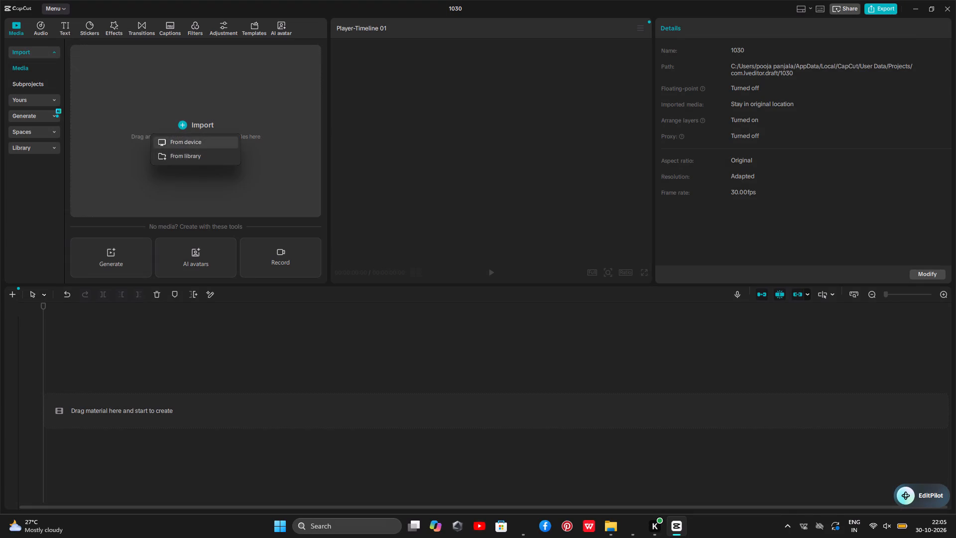
click(193, 136)
scroll(192, 147, down, 3)
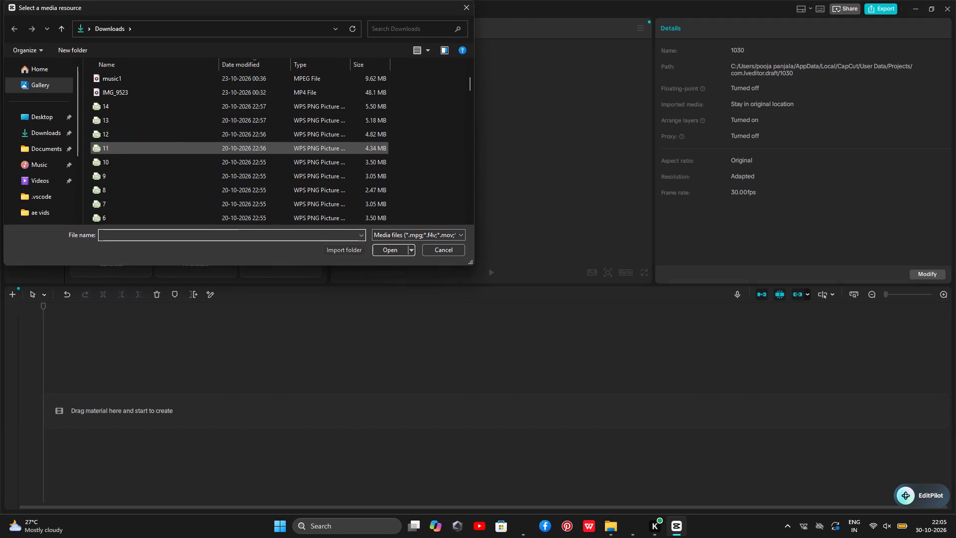
scroll(192, 147, up, 5)
click(25, 177)
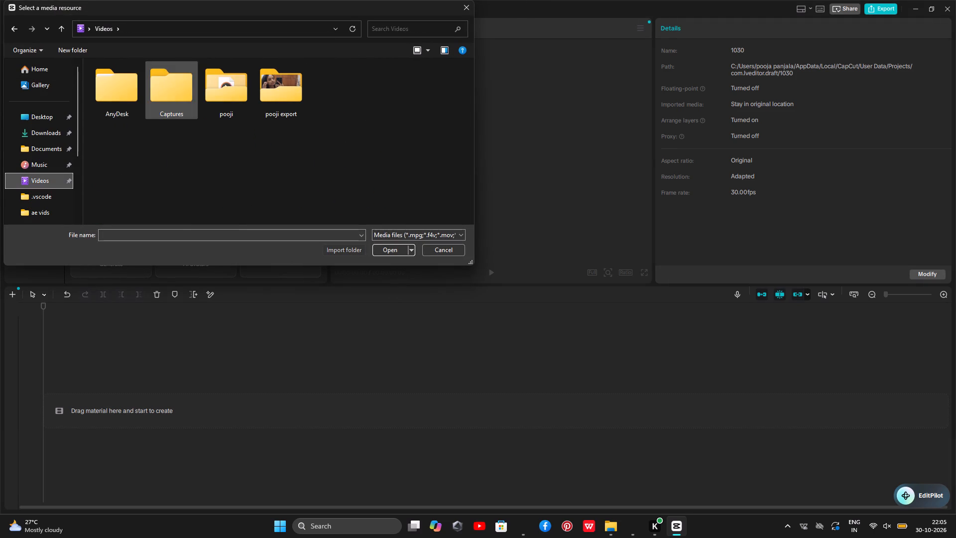
double_click(203, 99)
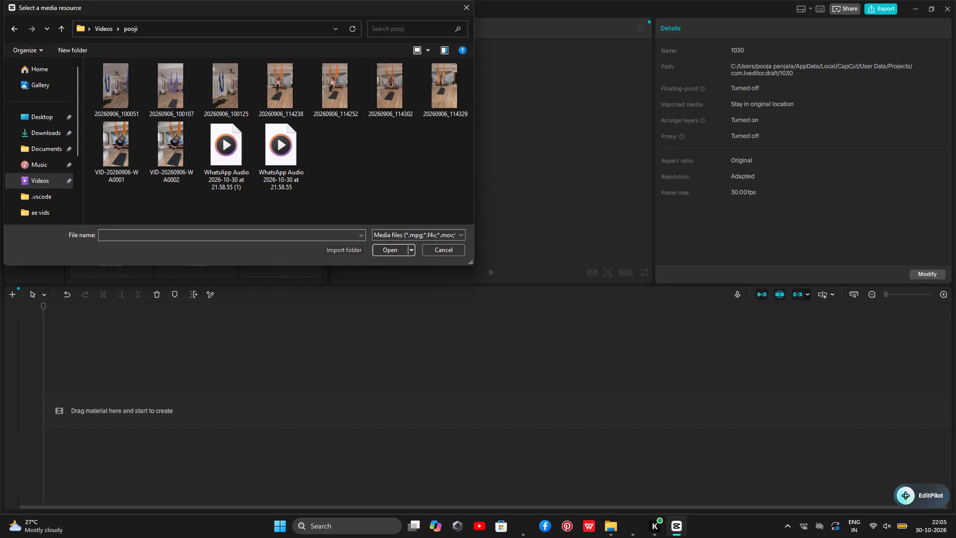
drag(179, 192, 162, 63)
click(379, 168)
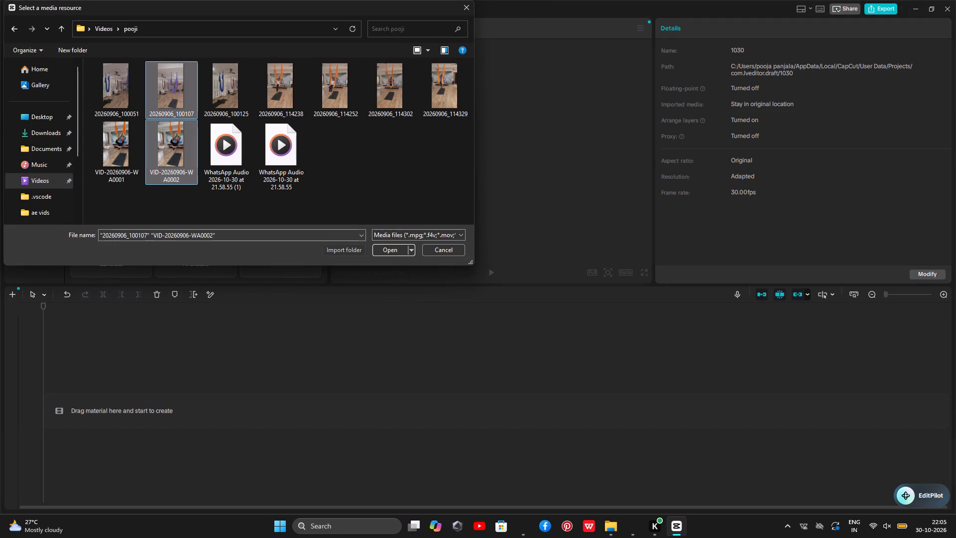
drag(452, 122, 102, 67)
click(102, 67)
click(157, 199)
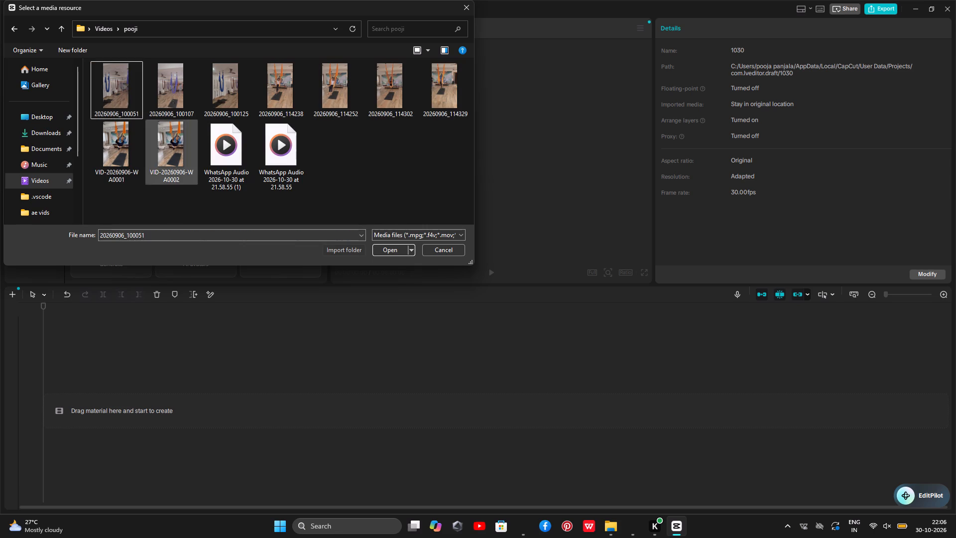
Select the seven clips from 20260906_100051 to 20260906_114329 plus VID-20260906-WA0001 and VID-20260906-WA0002 for import.
ctrl+click(115, 84)
click(173, 89)
ctrl+click(119, 89)
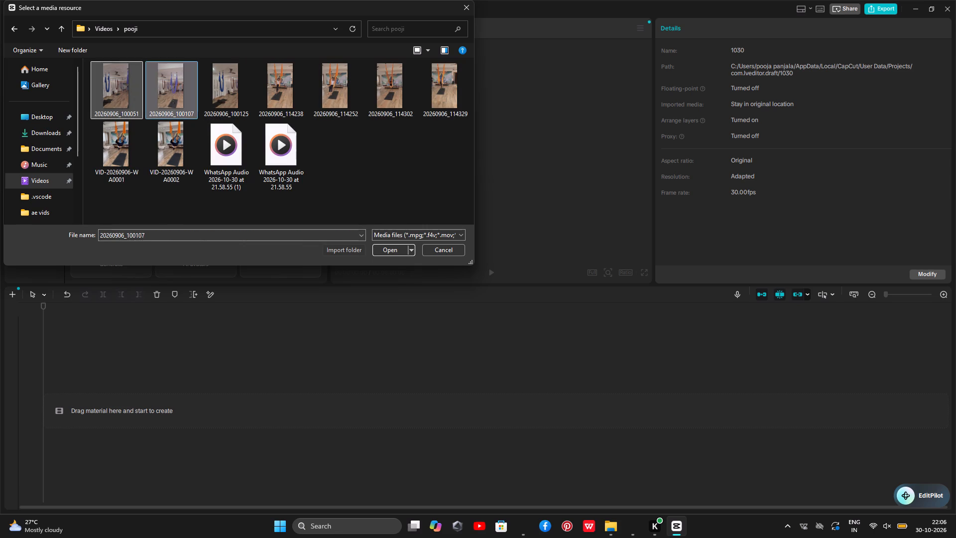
ctrl+click(217, 85)
ctrl+click(307, 84)
ctrl+click(347, 83)
ctrl+click(397, 81)
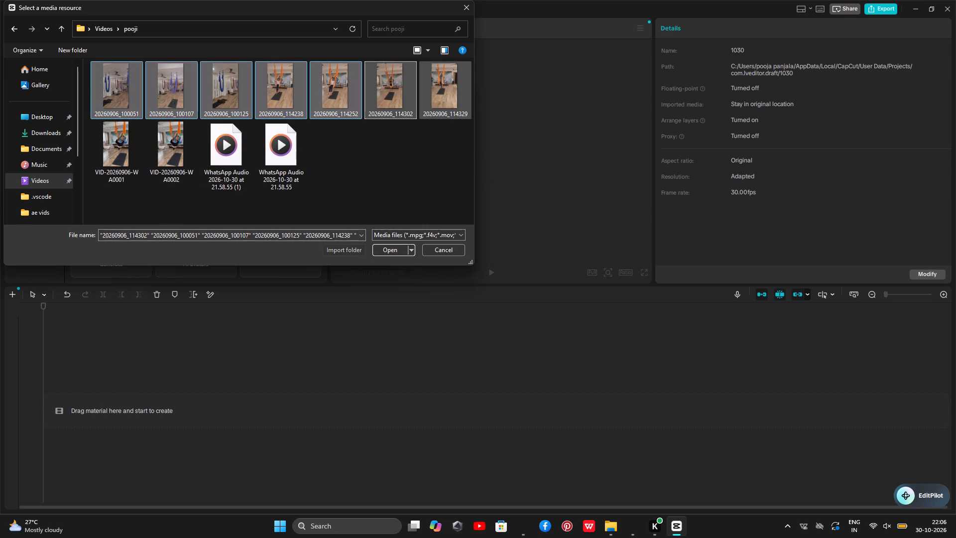
ctrl+click(439, 79)
ctrl+click(159, 149)
ctrl+click(126, 151)
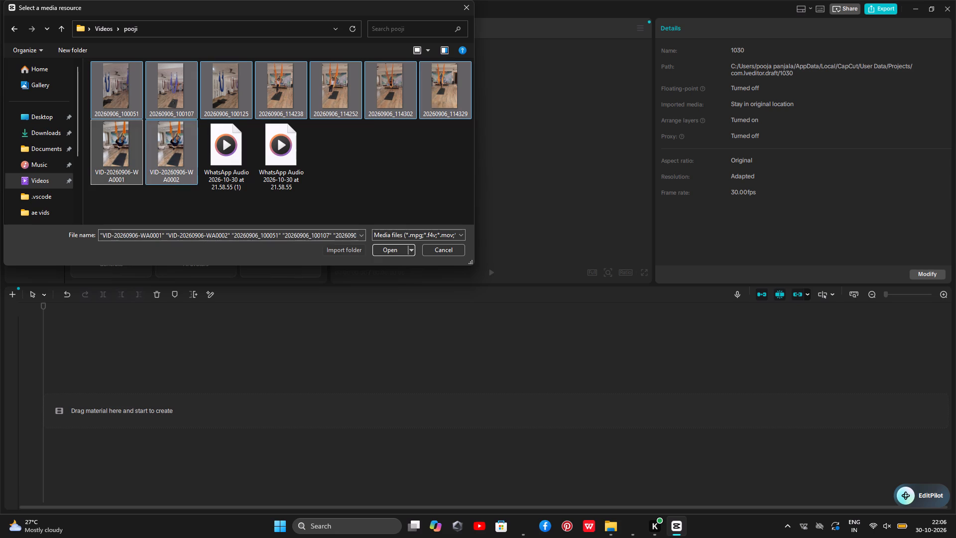
Import the nine selected video clips from the pooji folder into the project's media.
click(396, 249)
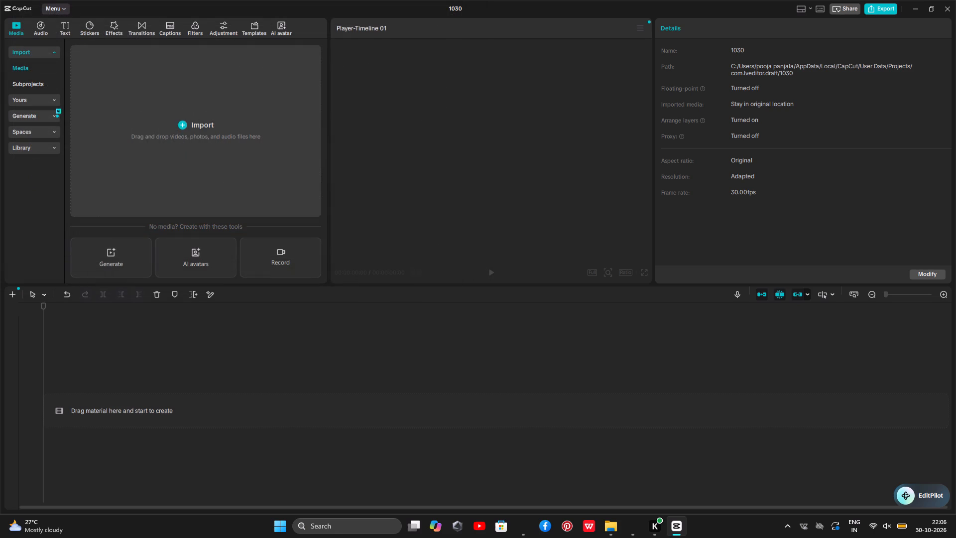
Extract audio from both WhatsApp Audio 2026-10-30 at 21.58.55 files in the pooji folder into the project's imported audio.
click(43, 27)
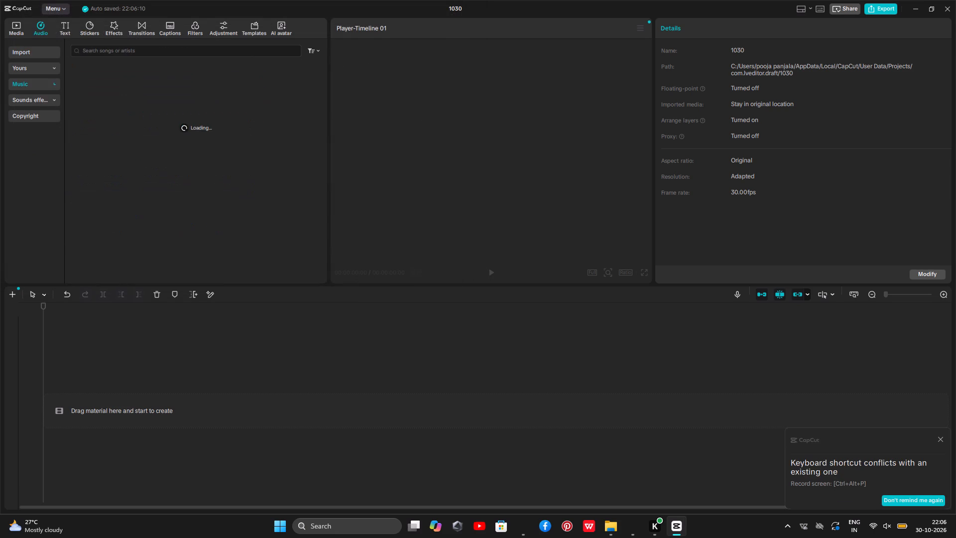
click(18, 57)
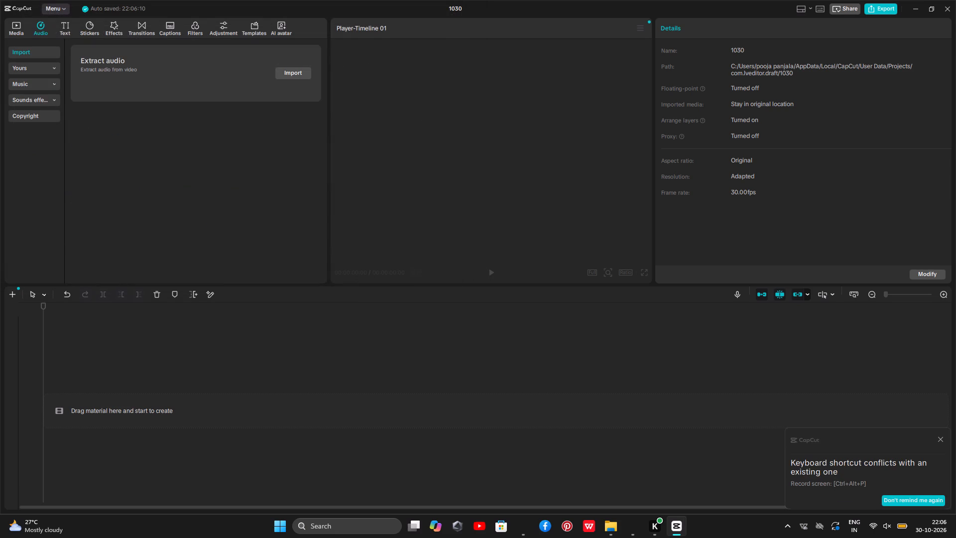
click(277, 70)
ctrl+click(219, 150)
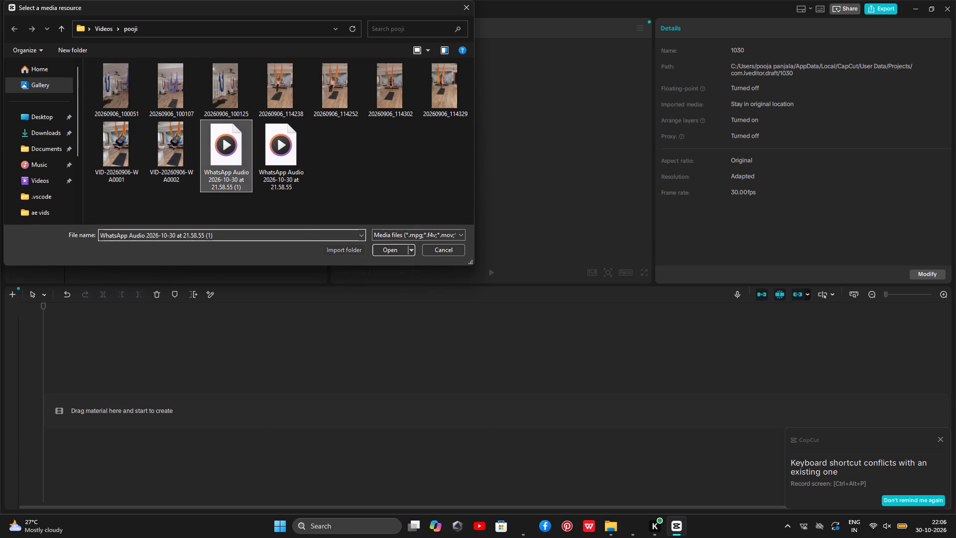
ctrl+click(268, 149)
drag(383, 250, 373, 242)
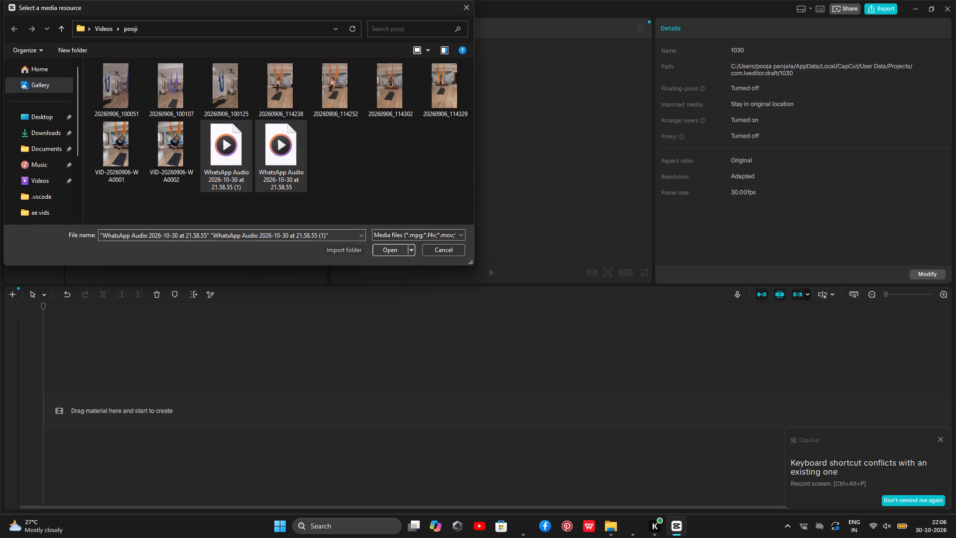
click(383, 247)
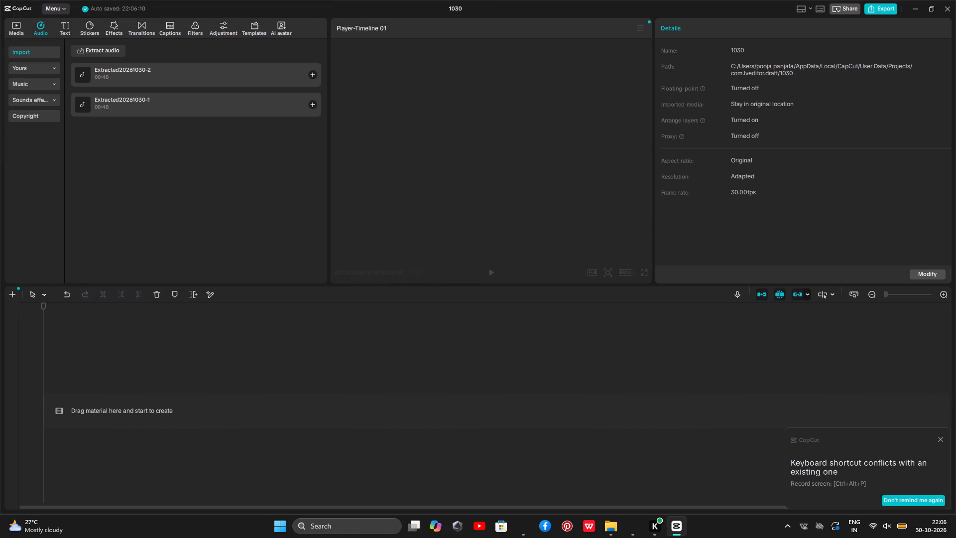
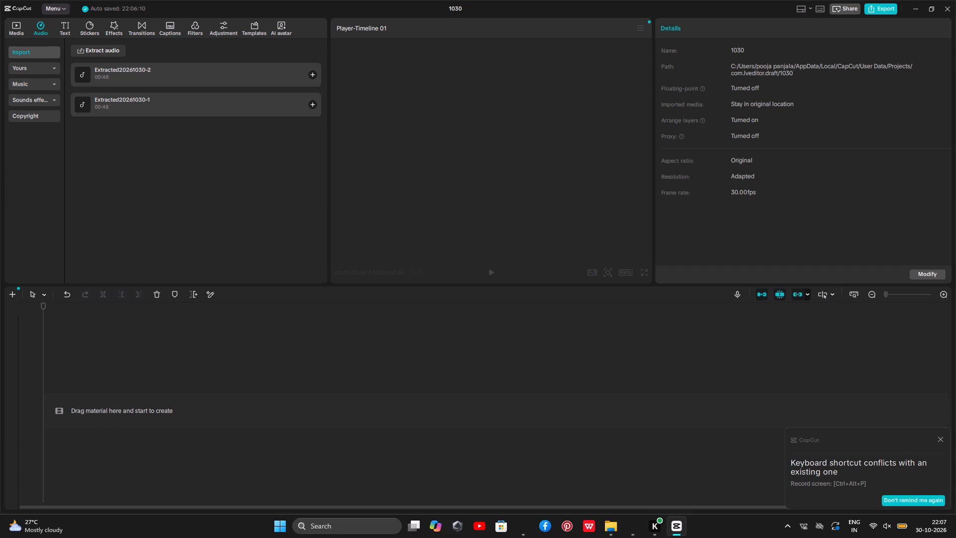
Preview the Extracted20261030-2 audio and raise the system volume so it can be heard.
click(100, 77)
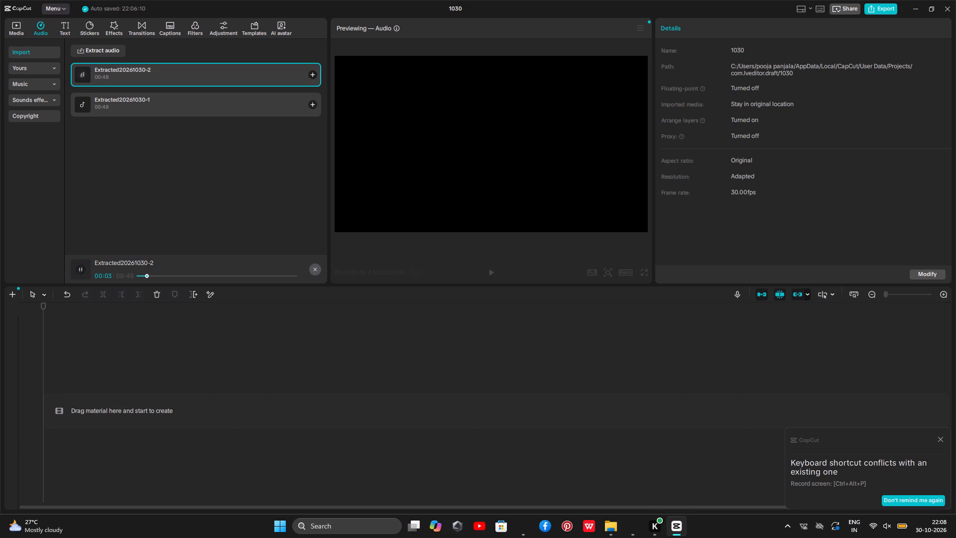
click(882, 527)
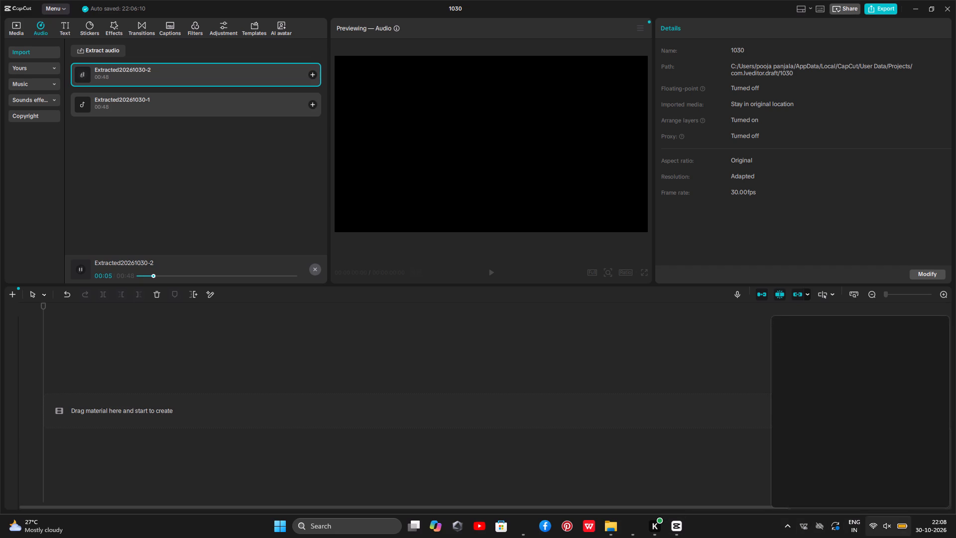
click(826, 469)
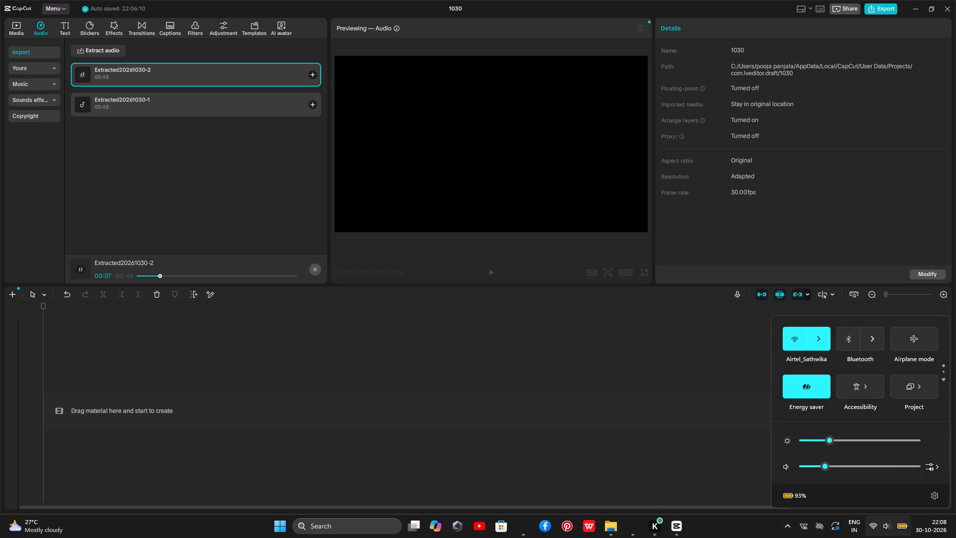
drag(214, 213, 213, 217)
click(145, 76)
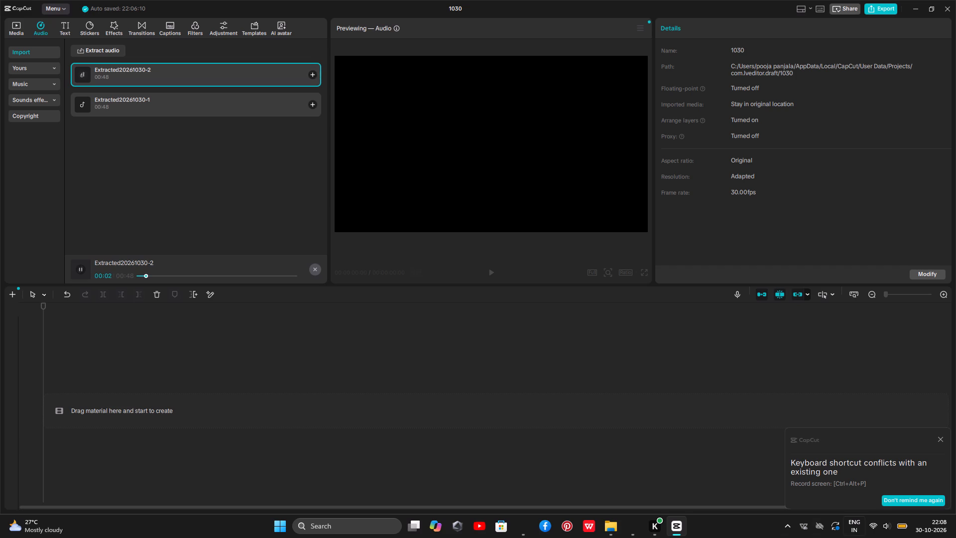
click(886, 526)
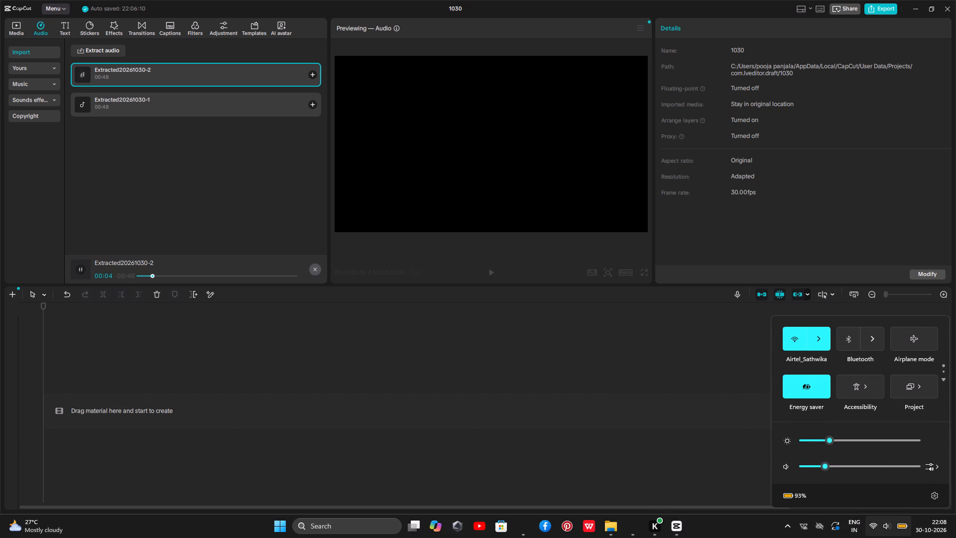
click(847, 464)
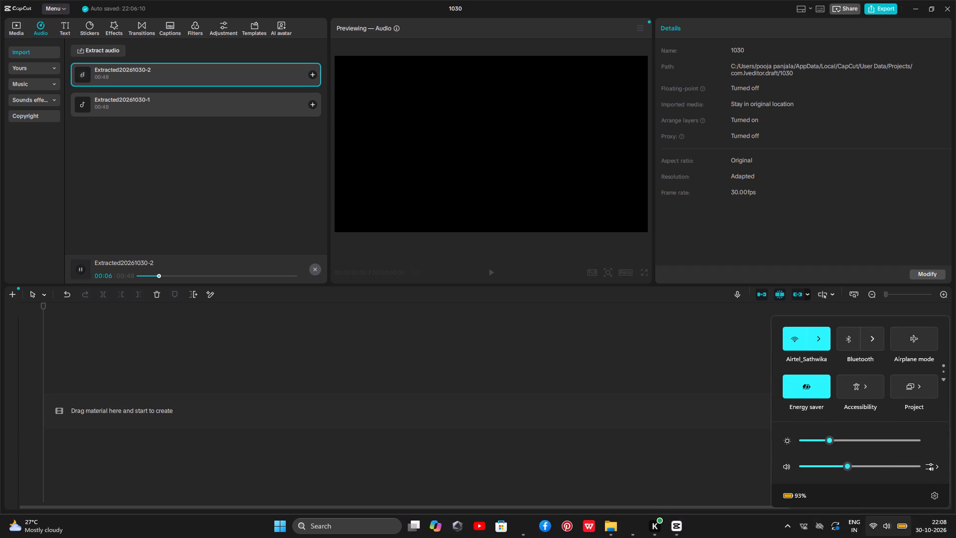
click(881, 470)
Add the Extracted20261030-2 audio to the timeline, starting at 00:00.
drag(119, 73, 100, 267)
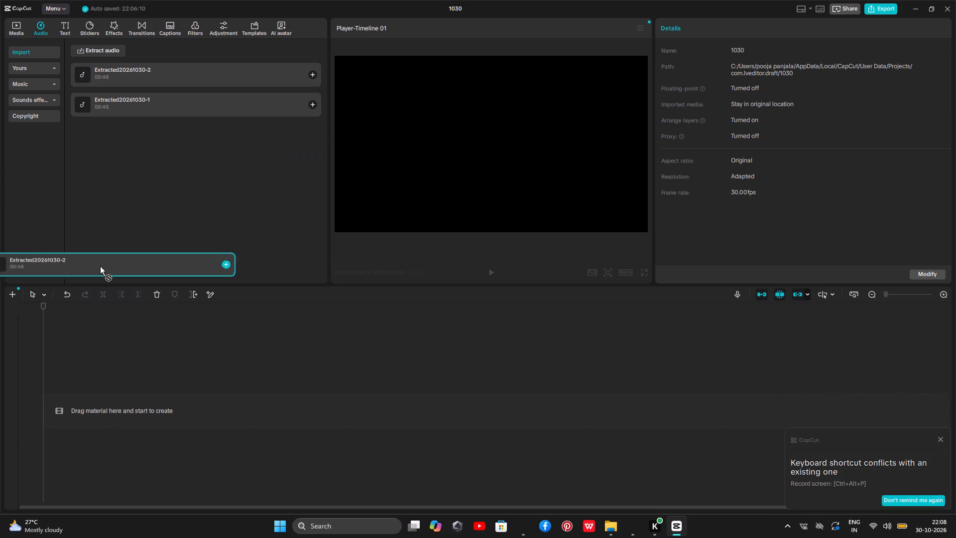
drag(100, 267, 100, 403)
click(100, 403)
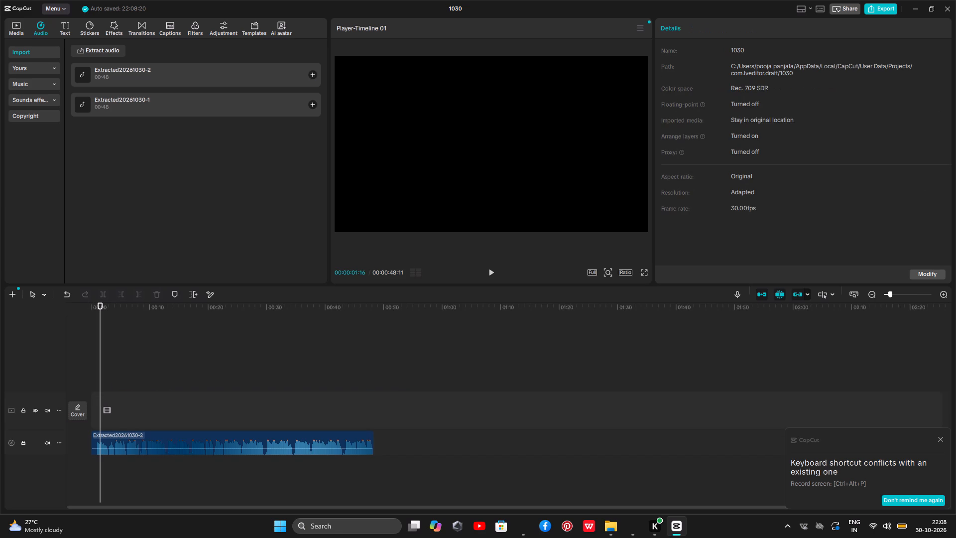
Play the timeline audio, toggle its track mute on and off, and replay it from the start to check the sound.
key(space)
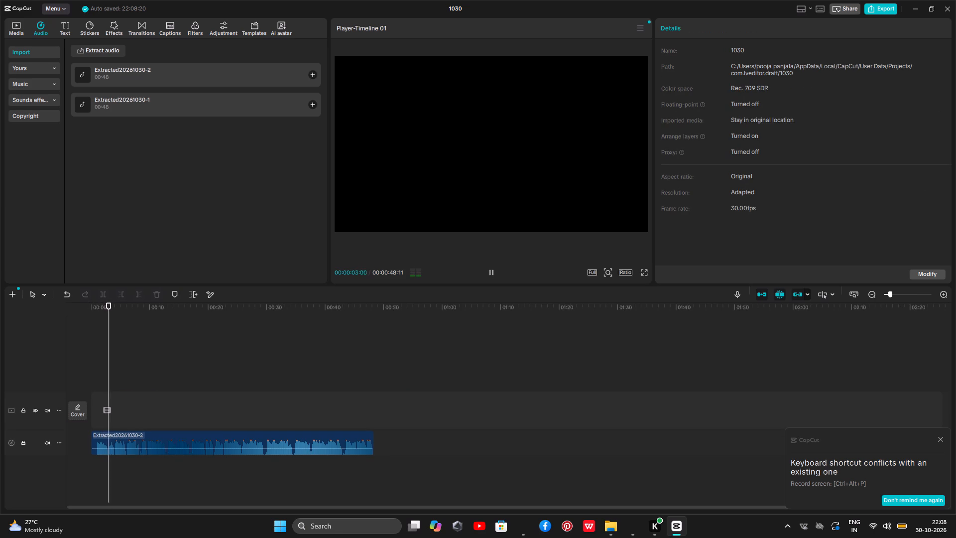
key(space)
key(space)
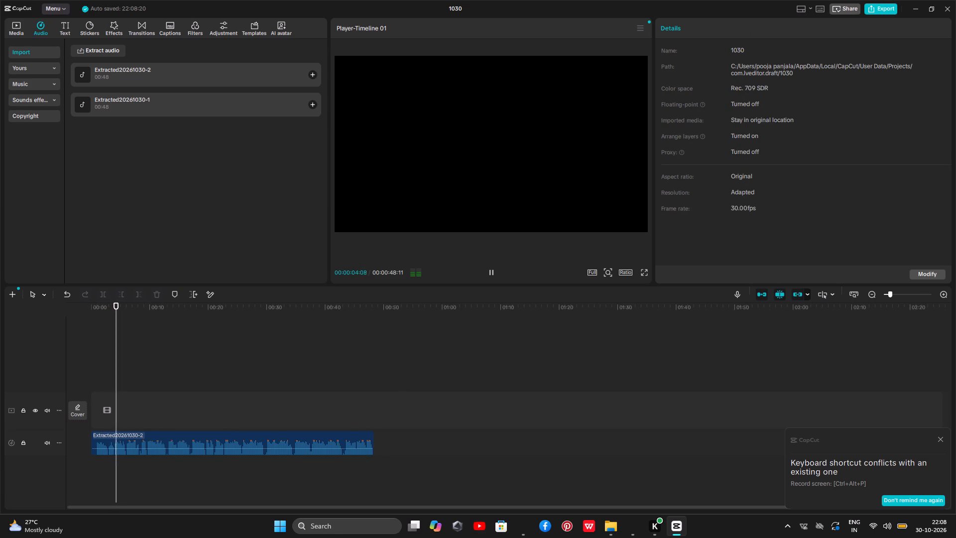
drag(135, 355, 107, 353)
click(105, 351)
key(space)
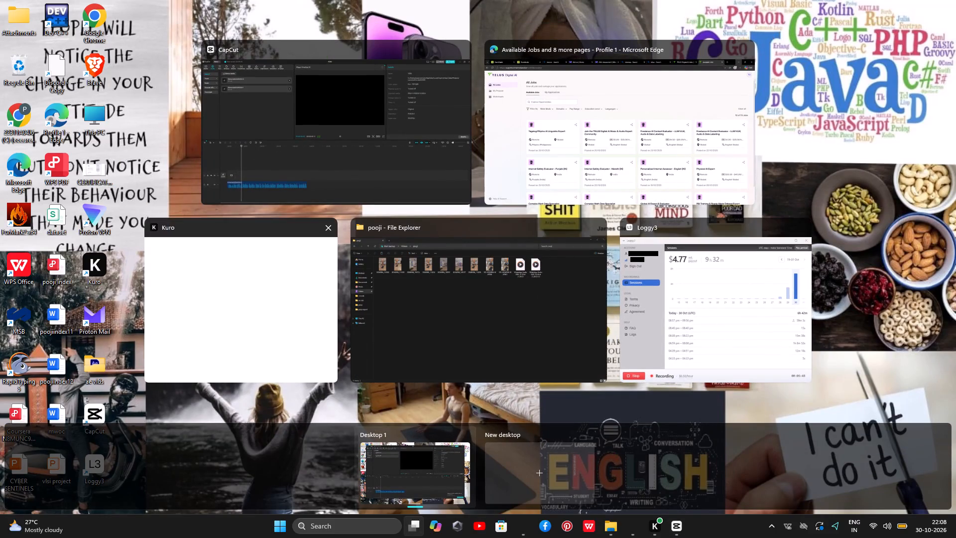
click(369, 103)
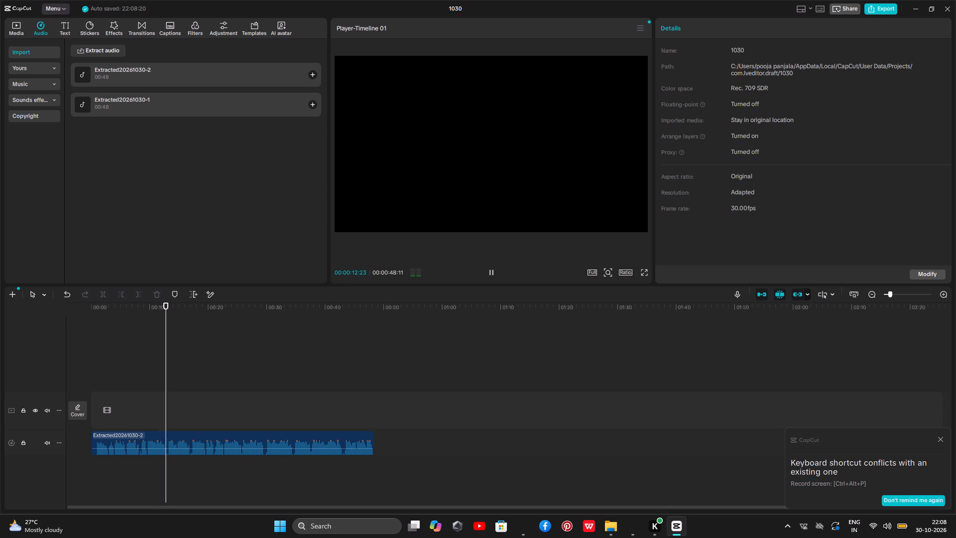
click(48, 442)
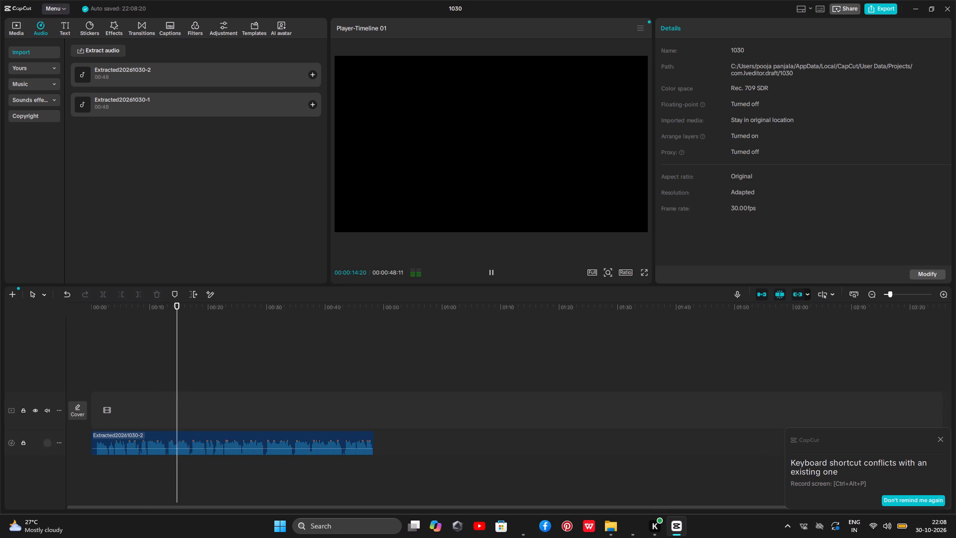
click(48, 442)
key(space)
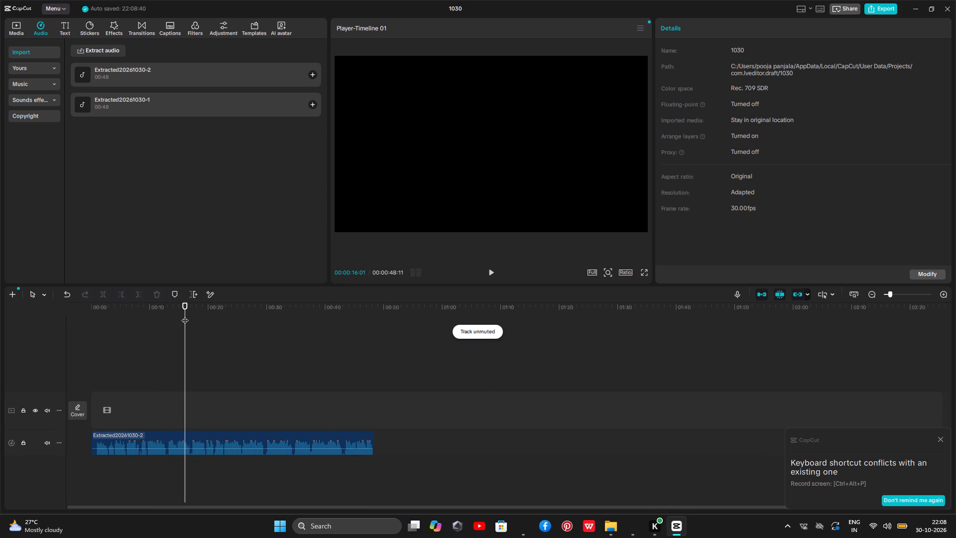
drag(185, 313, 0, 336)
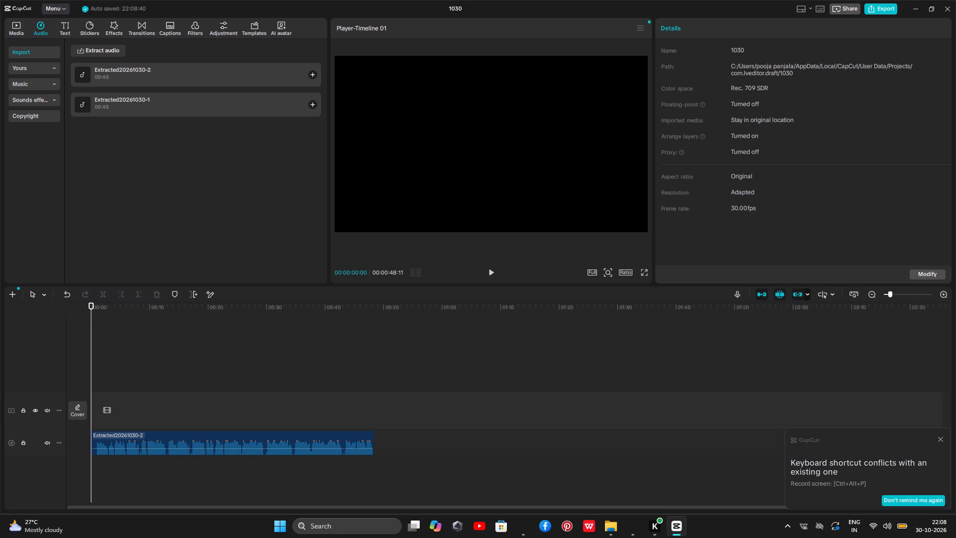
key(space)
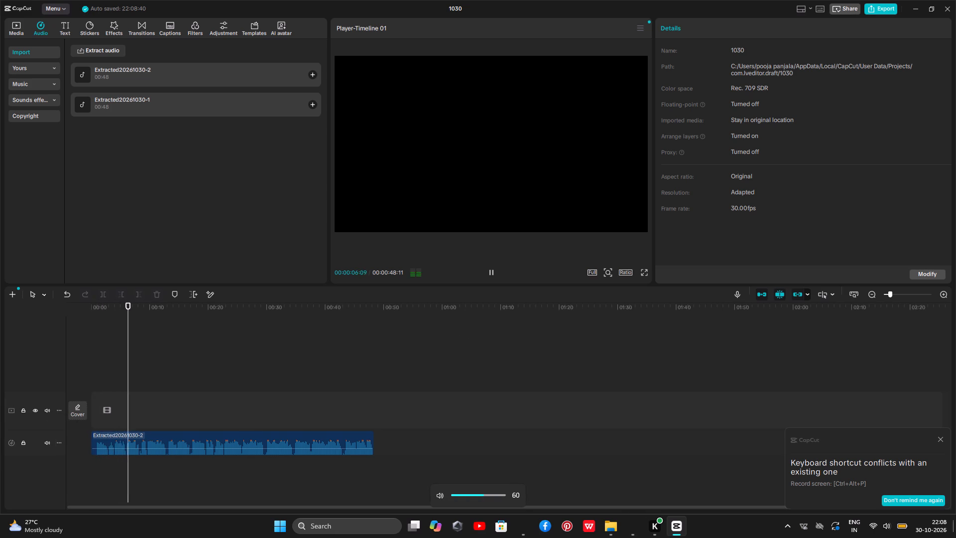
Dismiss the keyboard shortcut conflict notice and turn off its reminders.
click(901, 504)
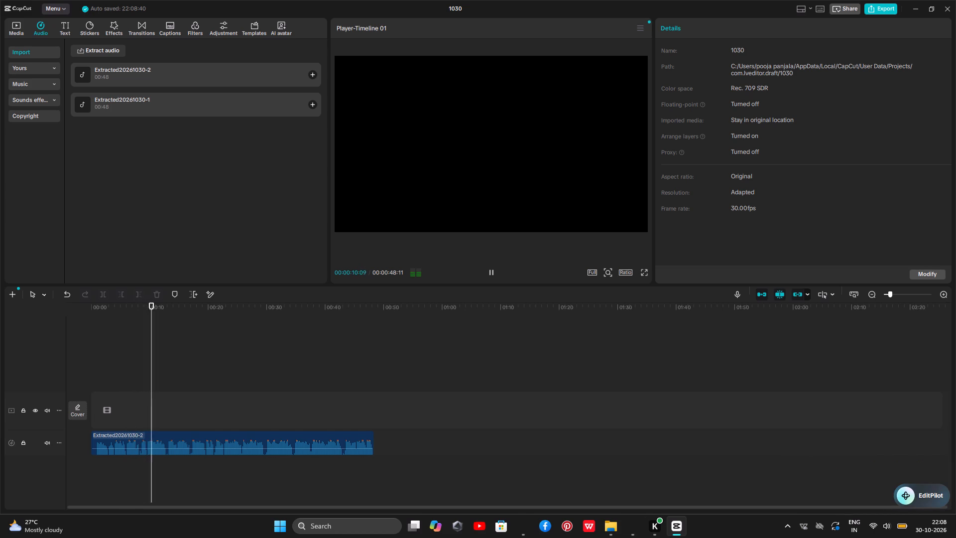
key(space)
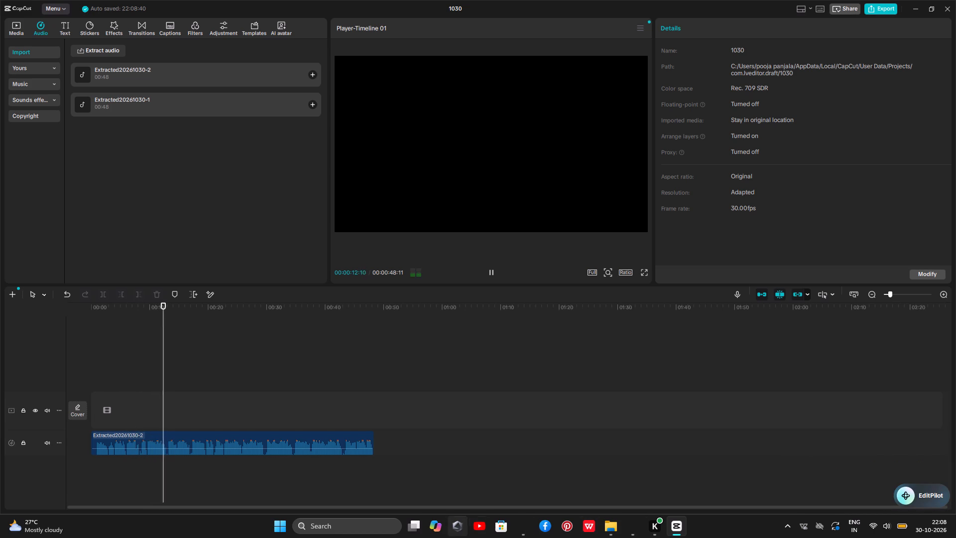
Switch to YouTube in the browser and play the Music of Asia mix as a sound check, skipping the advertisement.
click(473, 527)
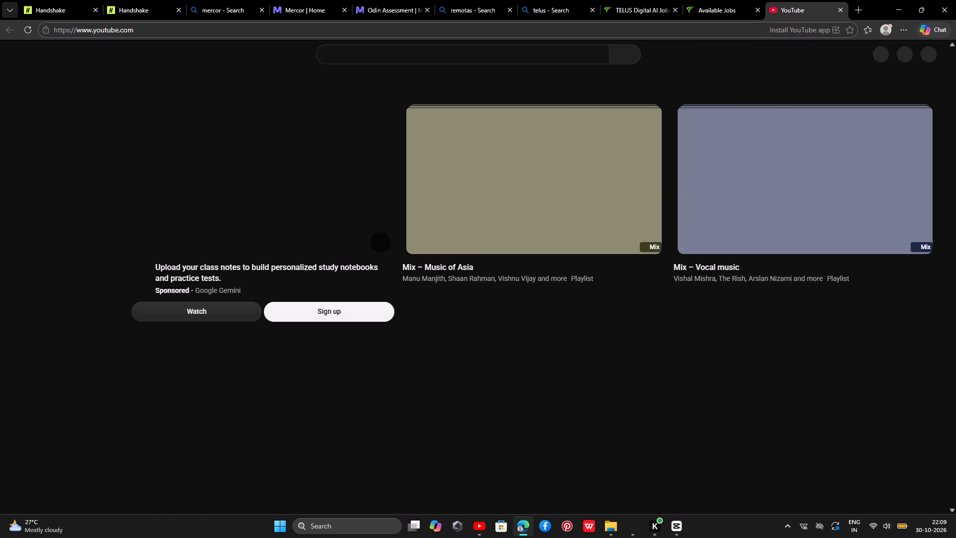
click(509, 240)
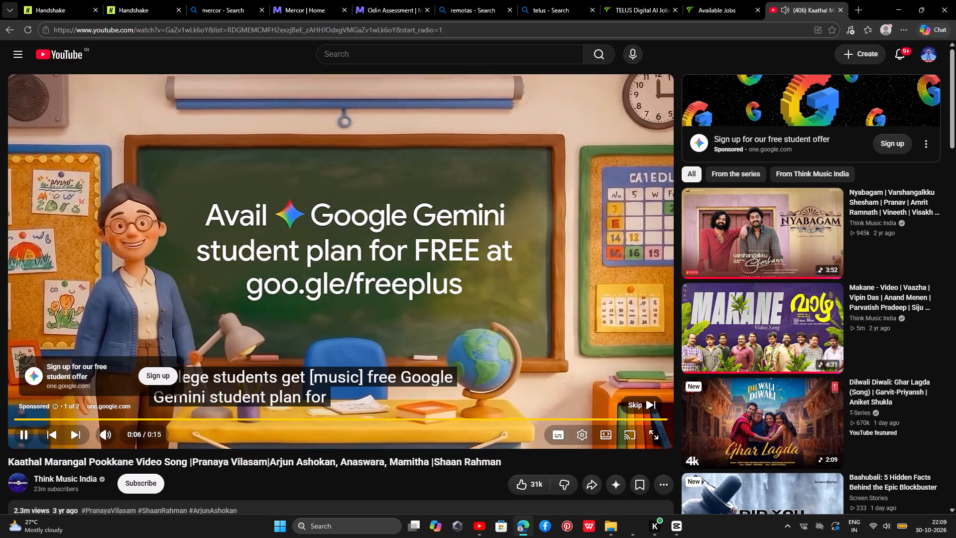
scroll(449, 335, up, 1)
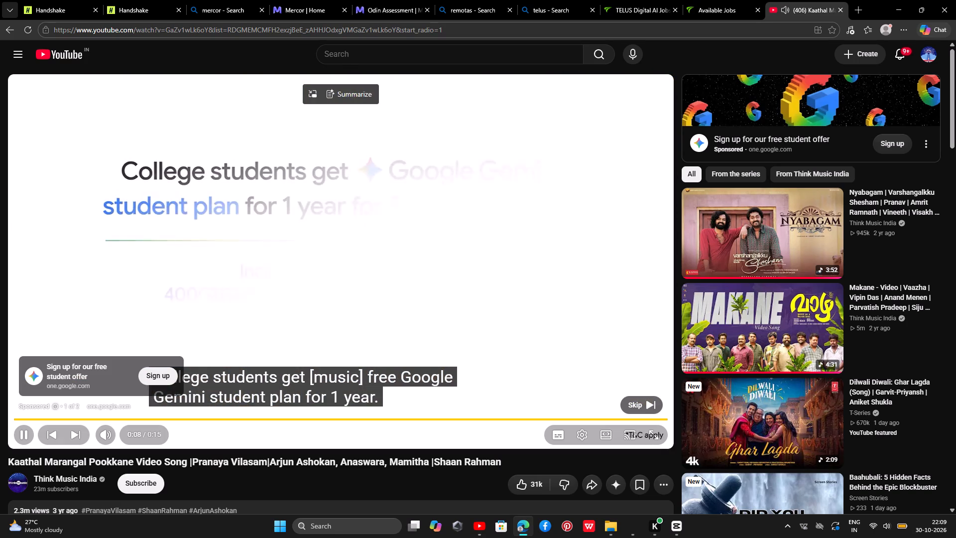
click(636, 403)
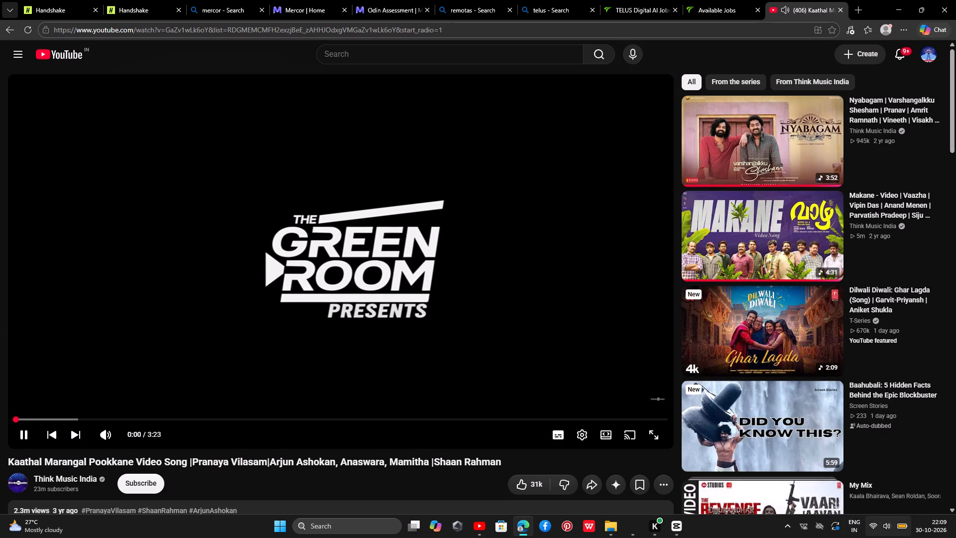
scroll(186, 378, up, 3)
scroll(253, 318, up, 4)
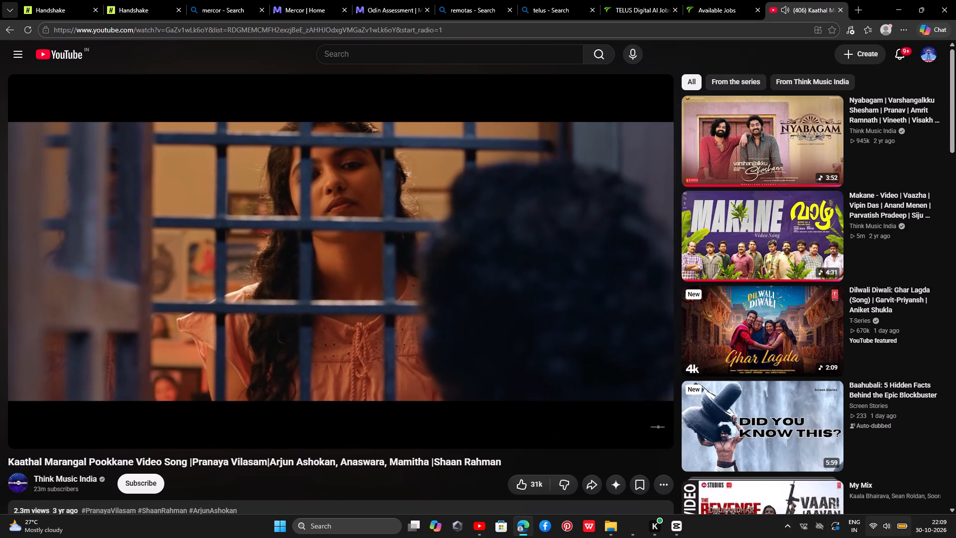
Adjust the system volume while the video plays, bringing it down to a little below half.
click(877, 529)
drag(876, 464, 882, 464)
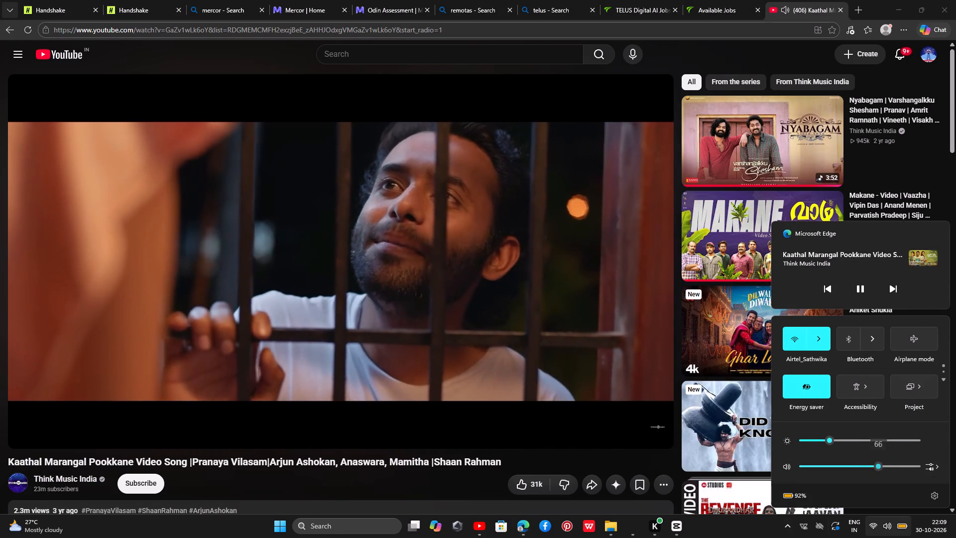
drag(882, 464, 846, 478)
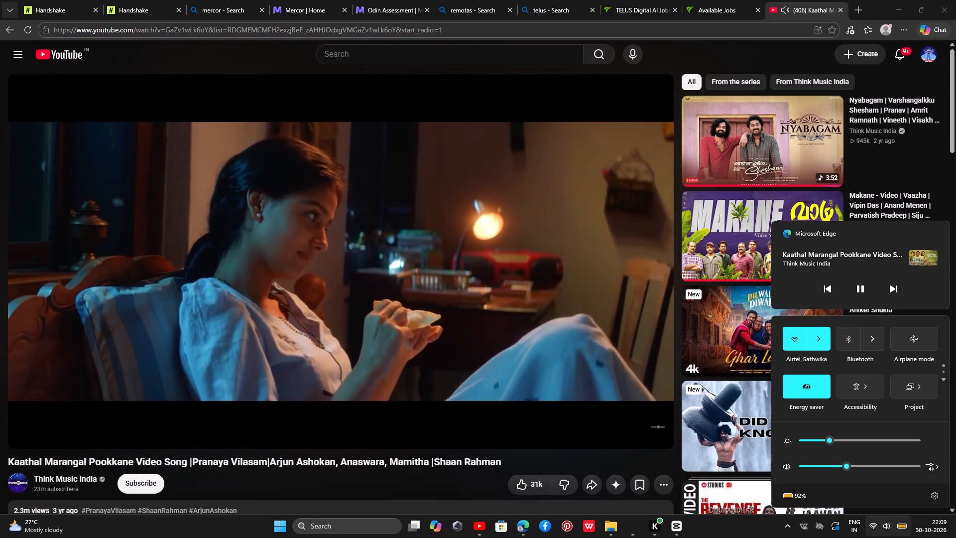
Pause the YouTube video and switch back to the 1030 project in CapCut.
click(381, 317)
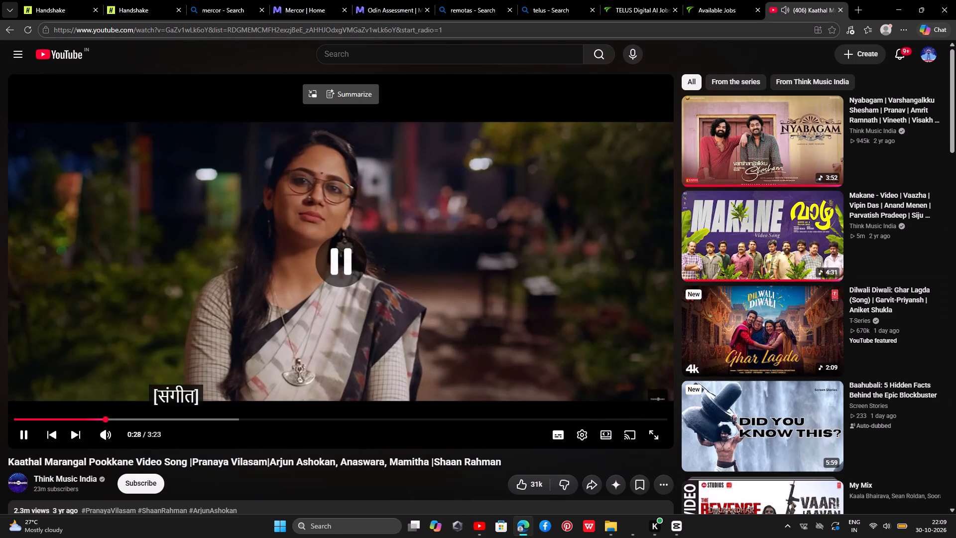
click(556, 155)
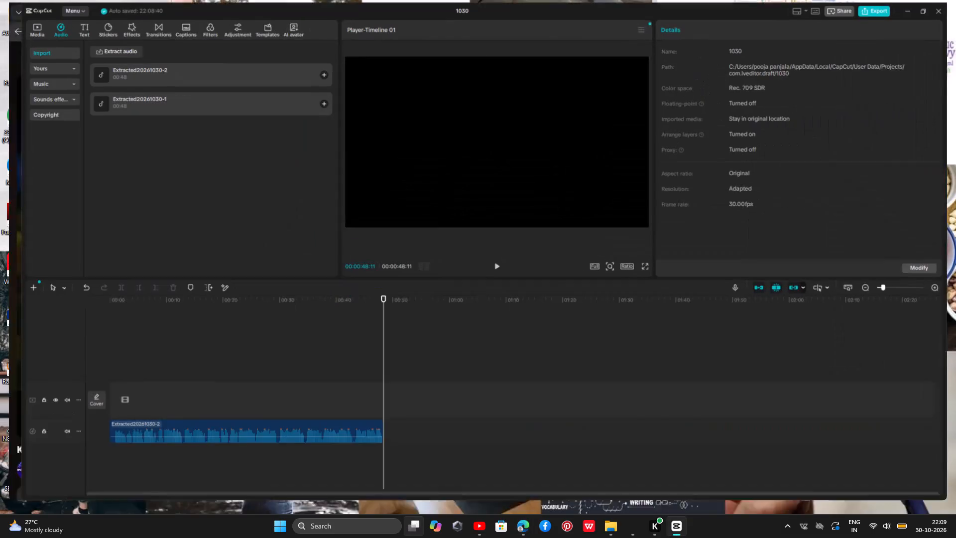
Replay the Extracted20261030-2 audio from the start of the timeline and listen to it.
click(174, 343)
drag(174, 343, 45, 363)
key(space)
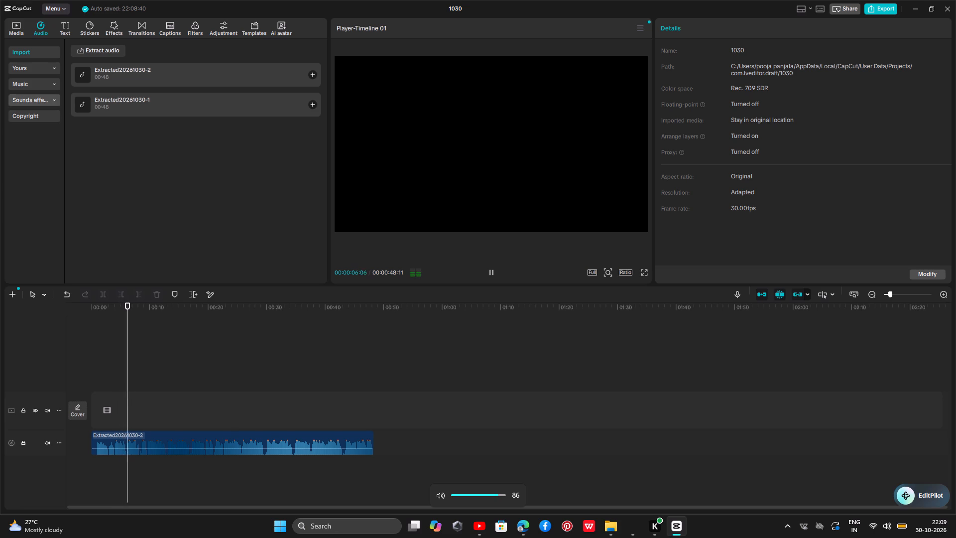
drag(134, 316, 83, 321)
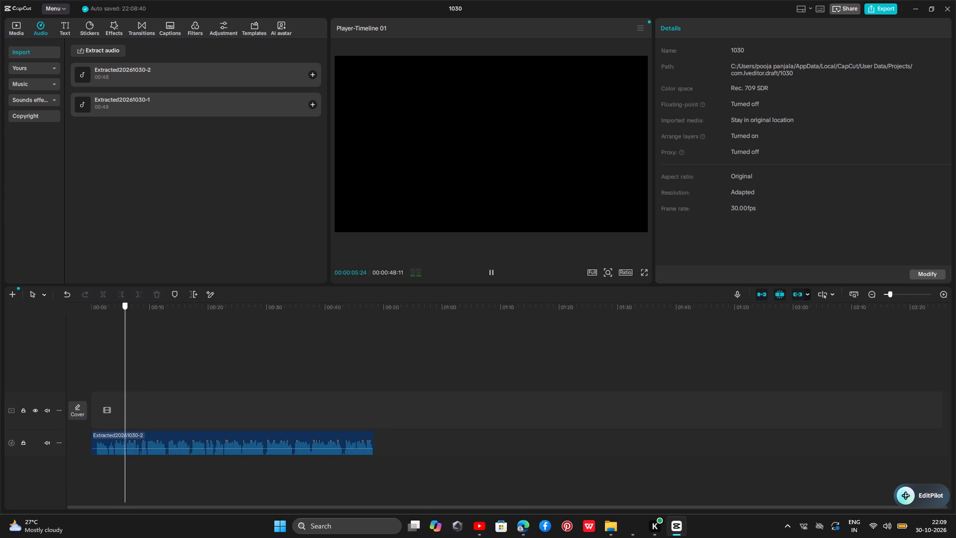
drag(83, 321, 39, 329)
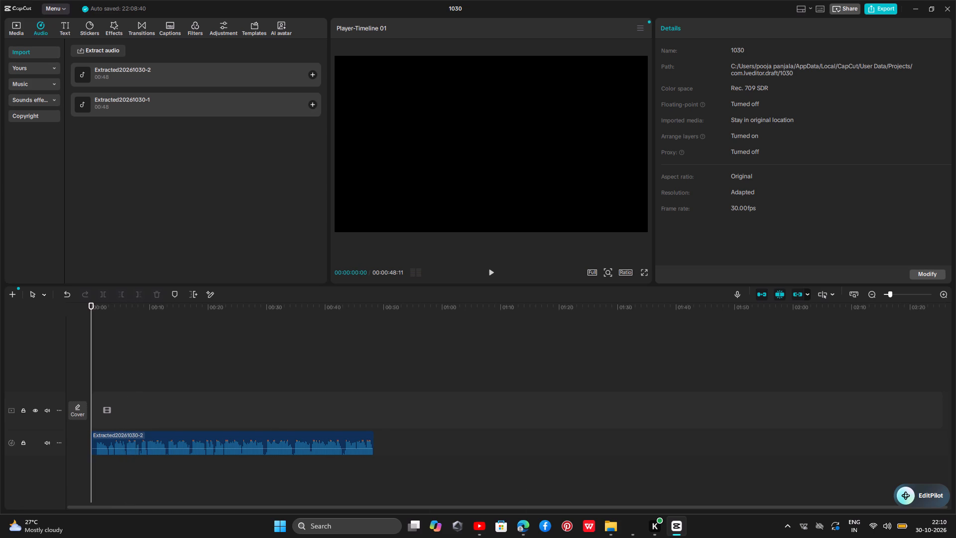
key(space)
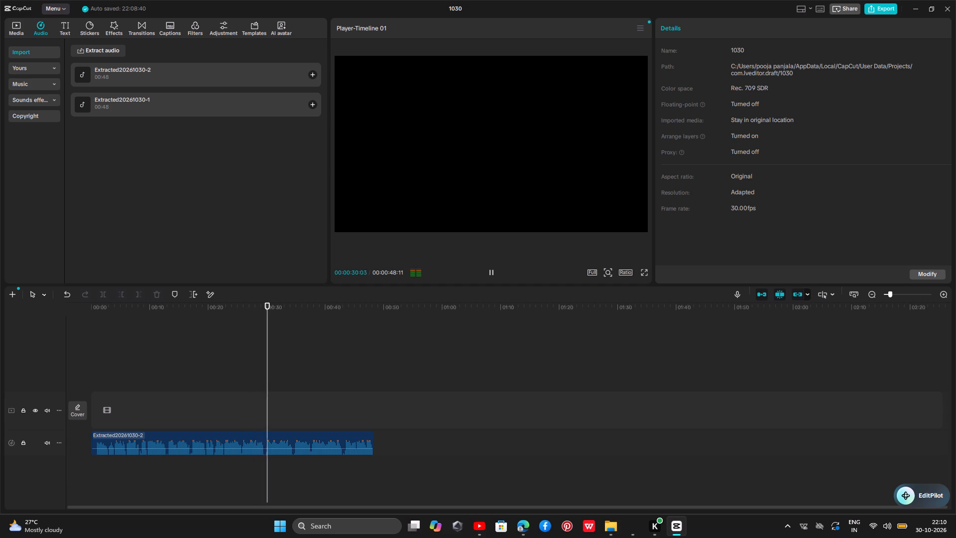
Look through the imported clips in the project media while the audio plays, and preview clip 20260906_100051.
click(32, 48)
click(16, 28)
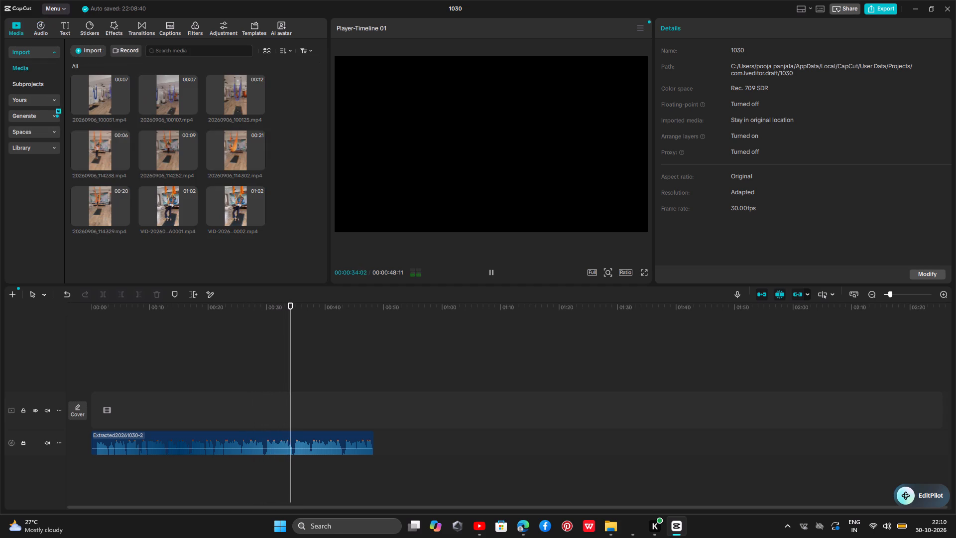
scroll(177, 144, down, 3)
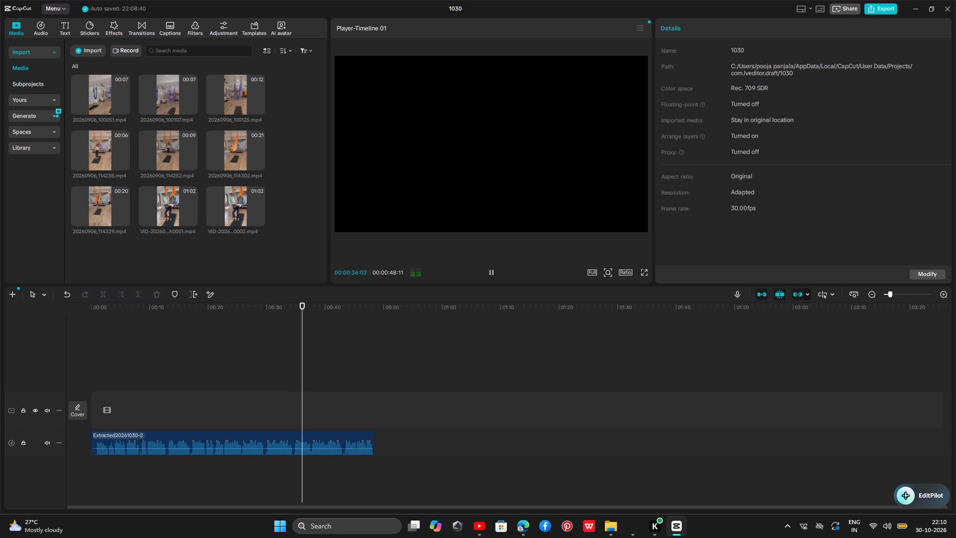
scroll(154, 157, down, 6)
scroll(198, 240, up, 2)
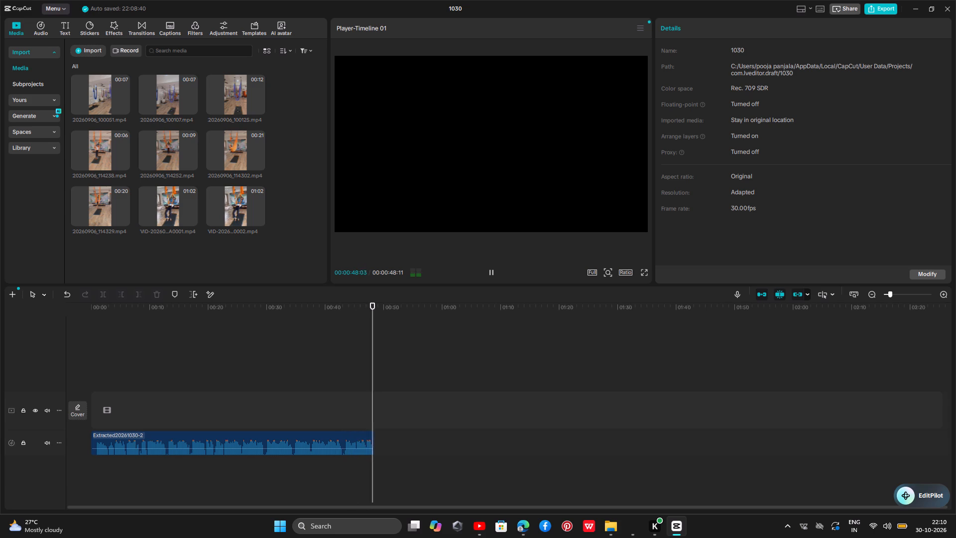
key(space)
key(space)
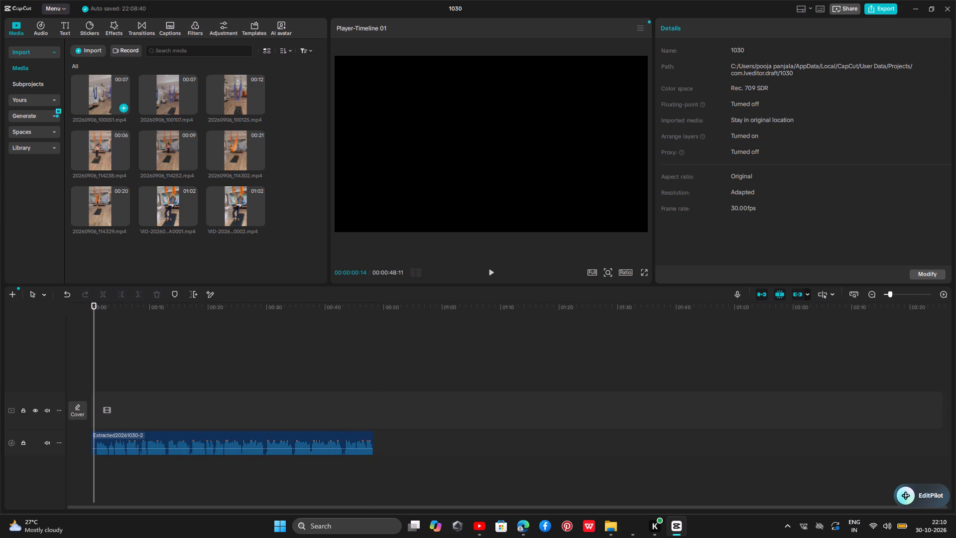
key(space)
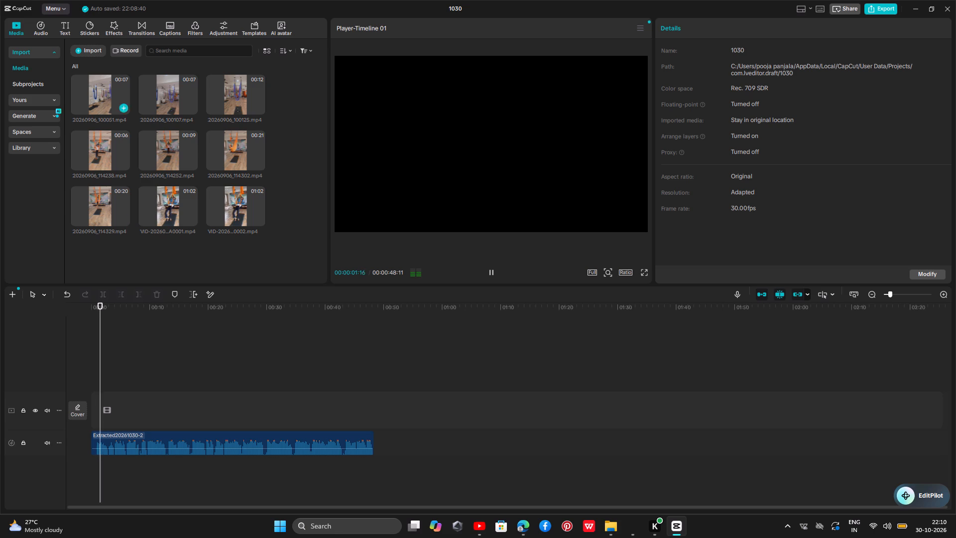
key(space)
click(102, 98)
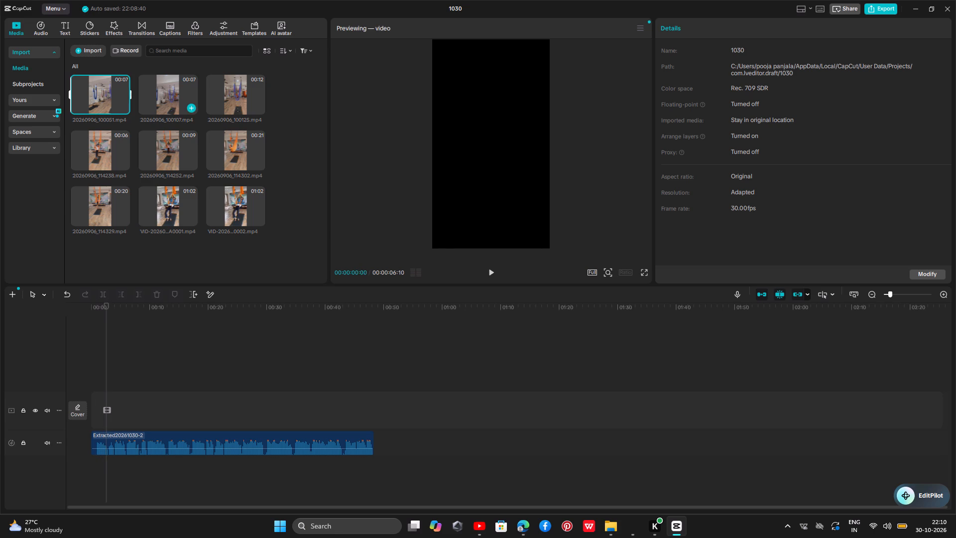
key(space)
Listen to the timeline audio from about 6 seconds and return the playhead to the start.
click(126, 350)
key(space)
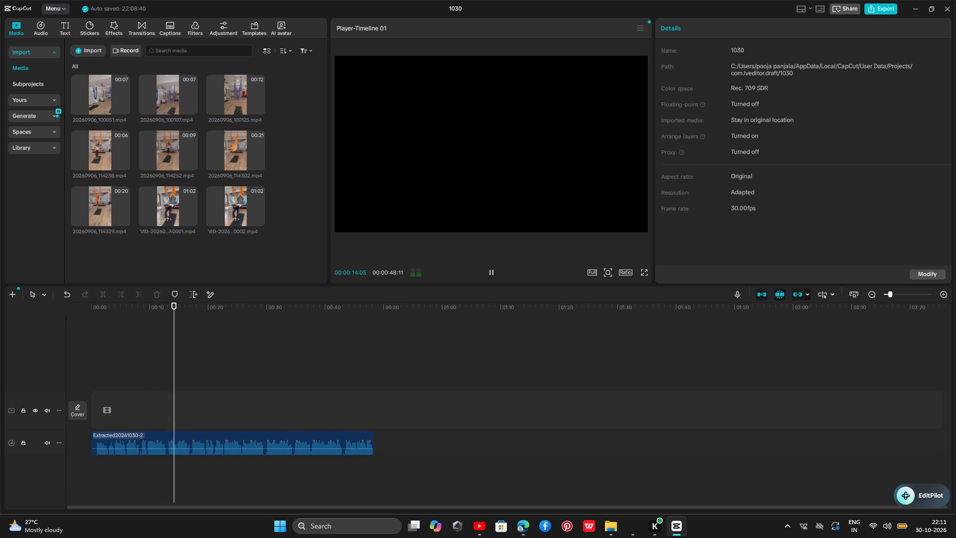
key(space)
click(143, 336)
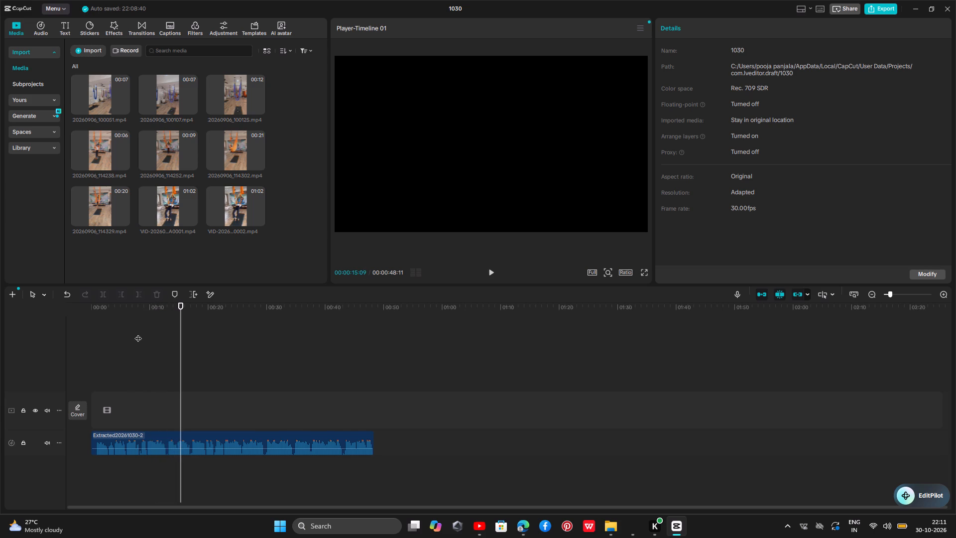
drag(138, 333, 3, 357)
Preview the imported clips one after another in the project media, from 20260906_100107 through the two VID clips and back to 20260906_100051.
click(85, 74)
click(98, 92)
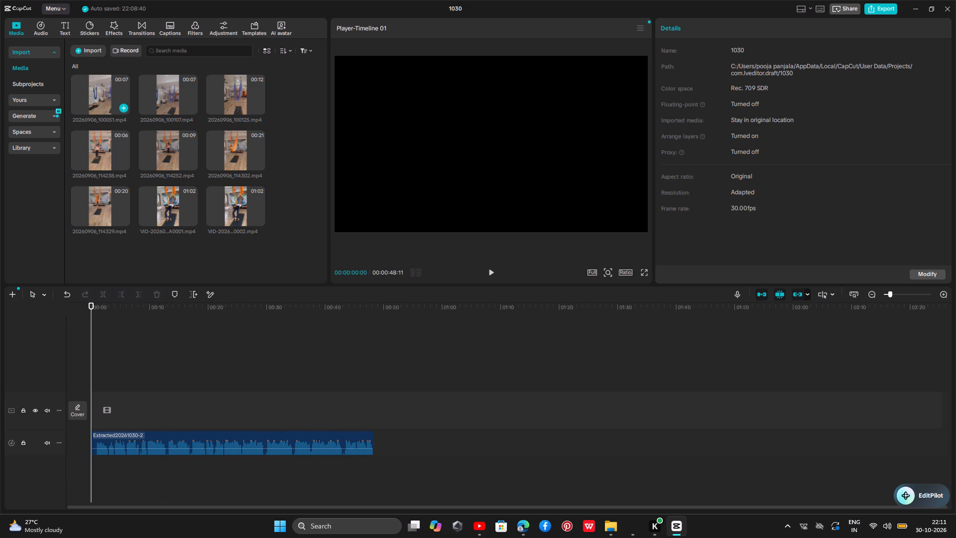
click(157, 94)
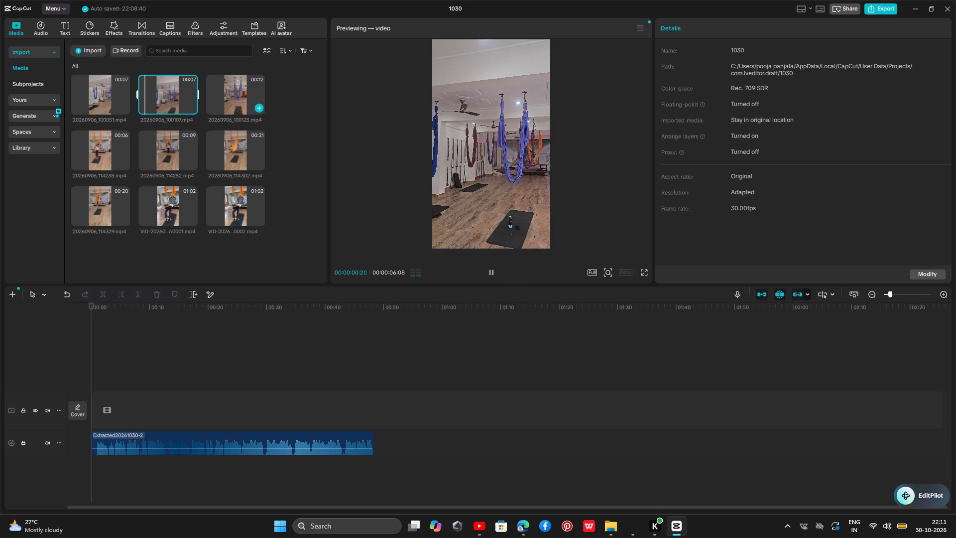
click(239, 100)
click(93, 154)
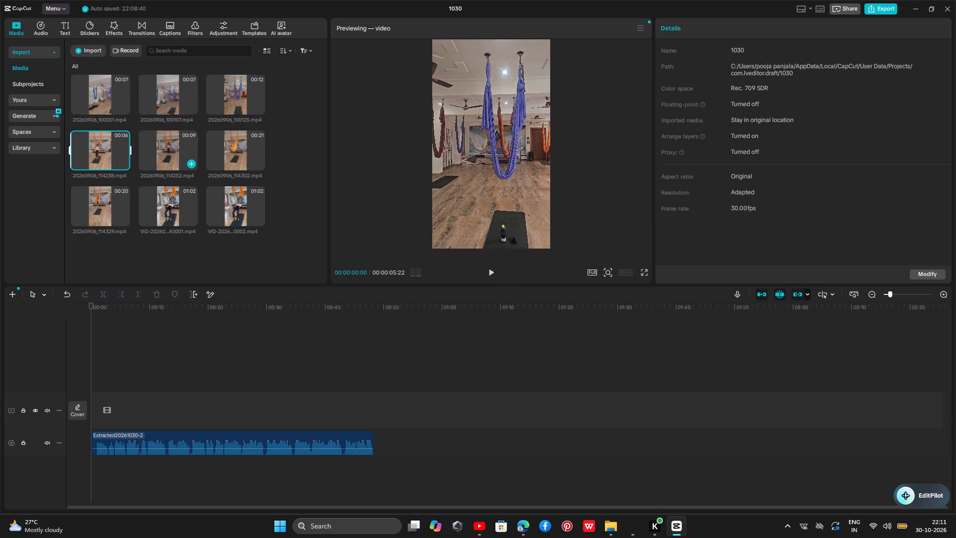
click(153, 151)
click(224, 146)
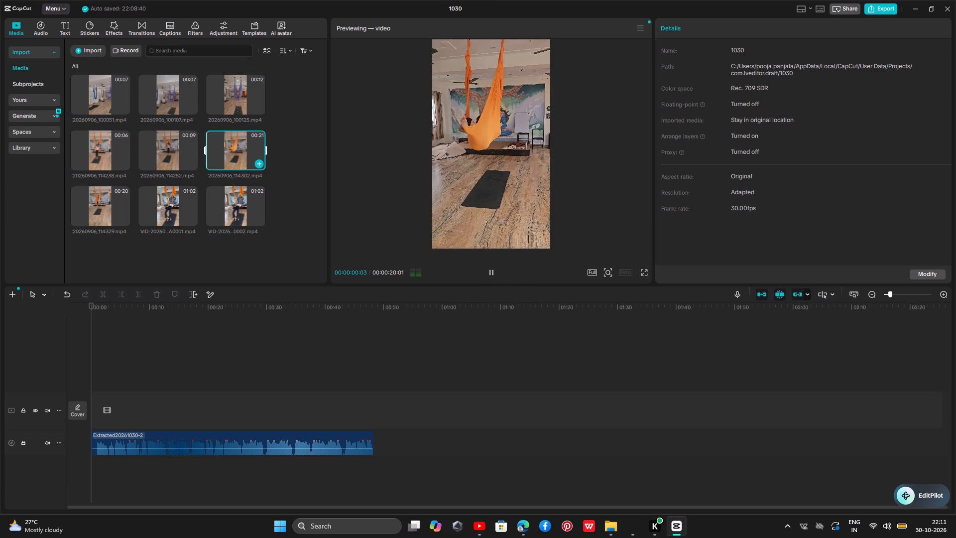
click(102, 209)
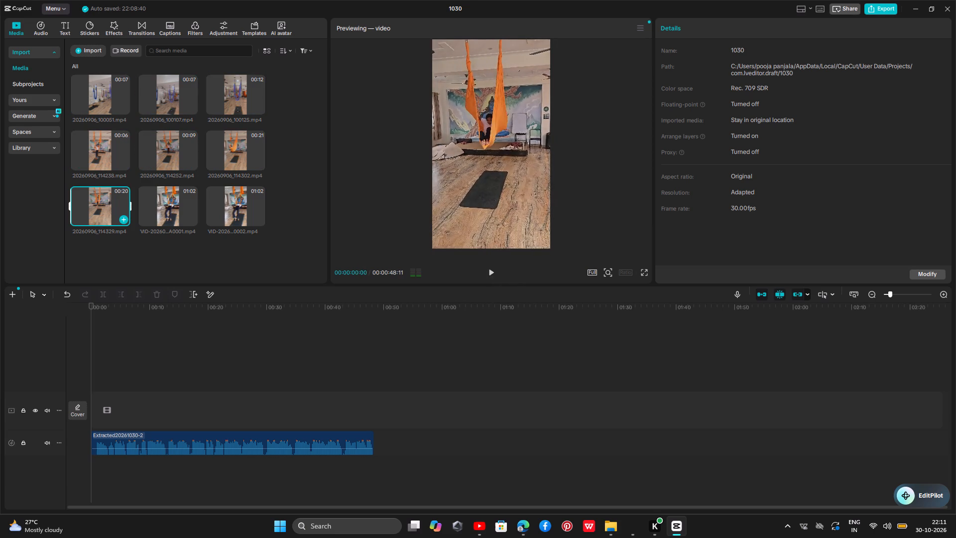
click(159, 207)
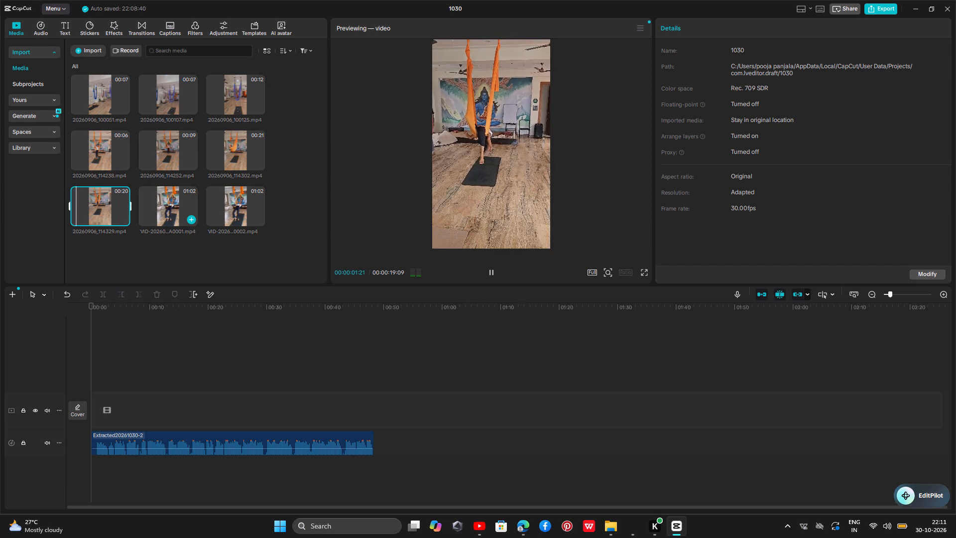
click(239, 203)
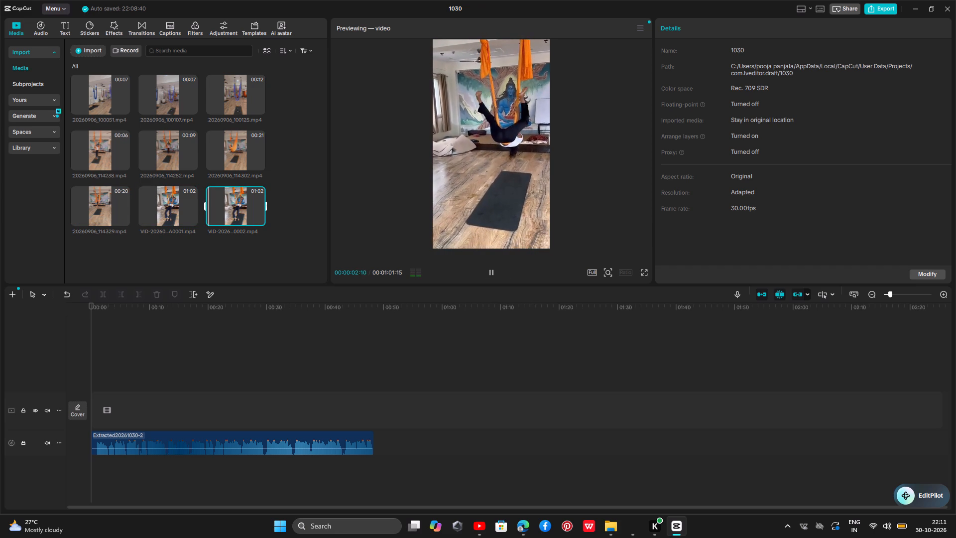
key(space)
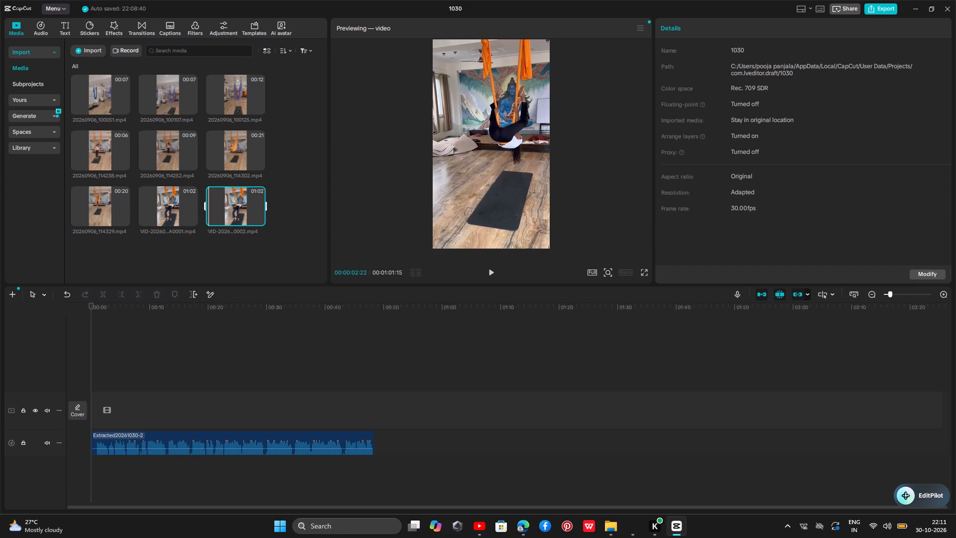
click(108, 88)
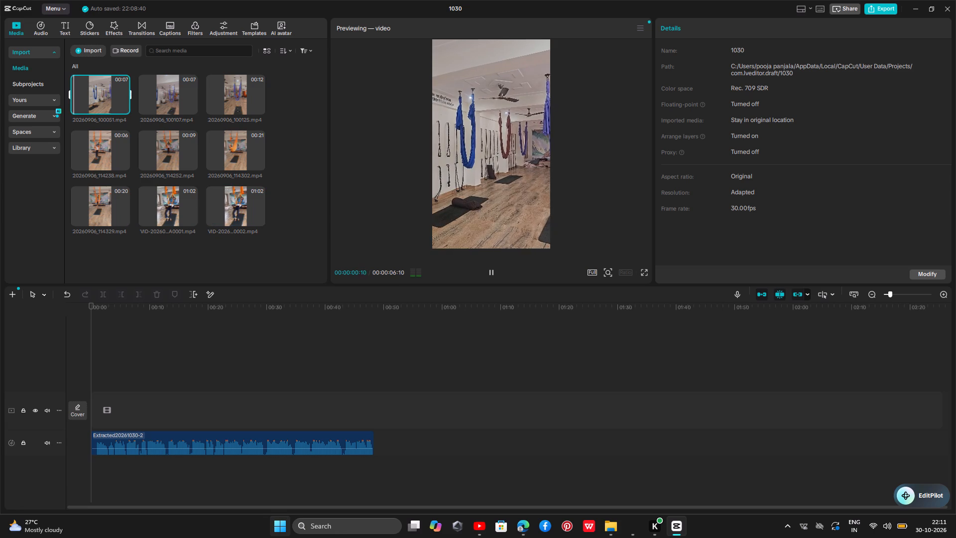
key(space)
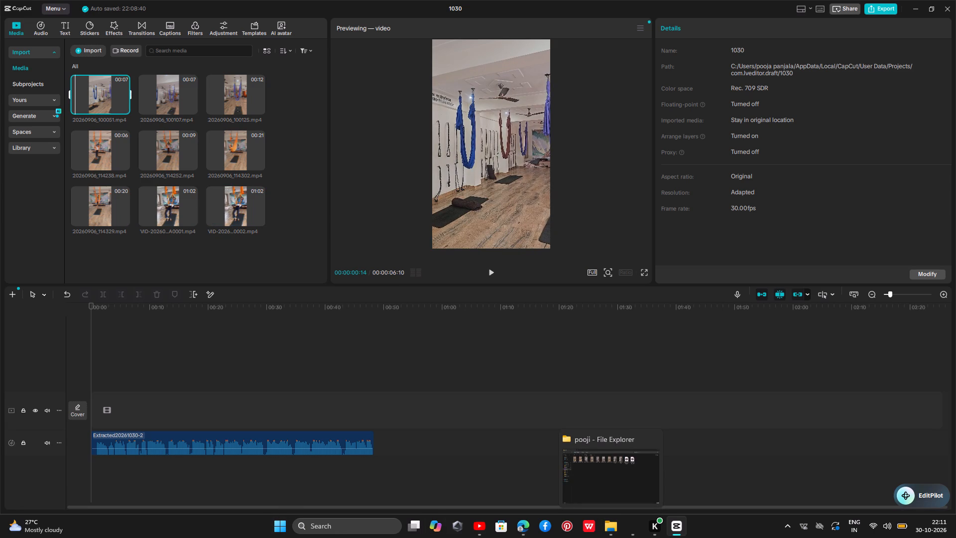
Open the stock media Library to browse its videos and photos.
click(18, 30)
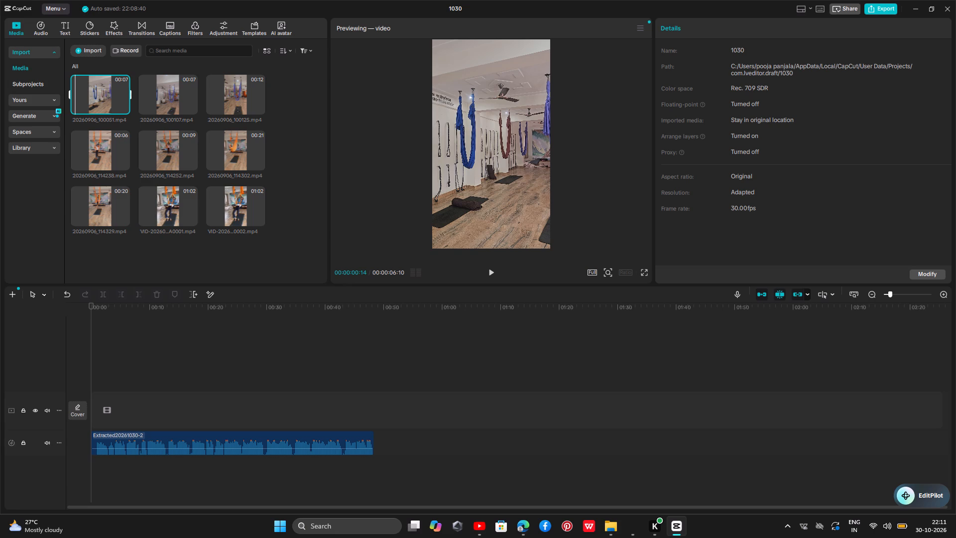
click(24, 72)
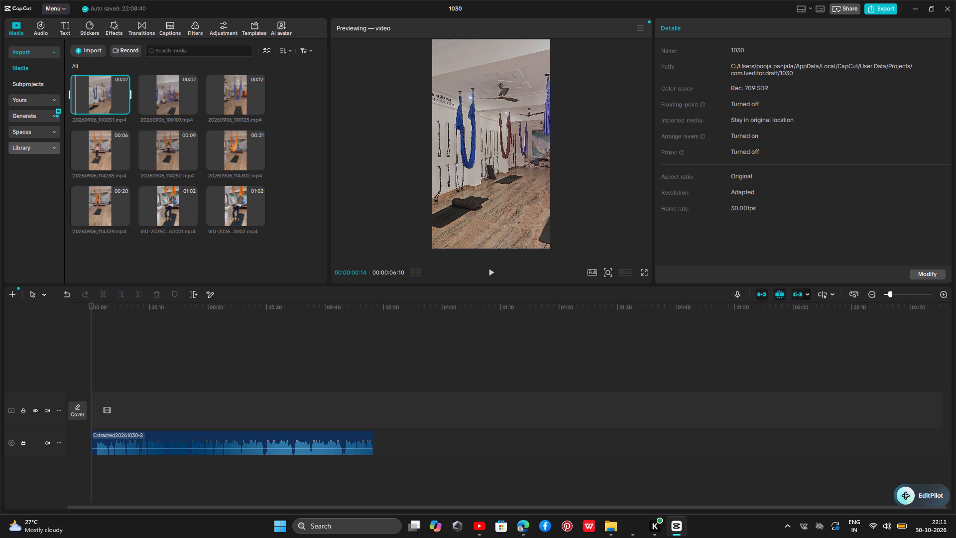
click(26, 148)
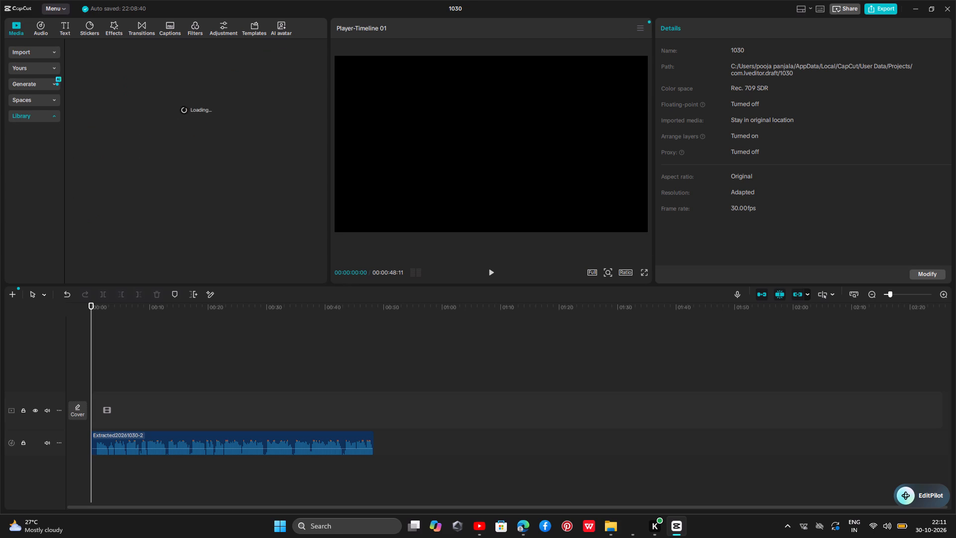
Set the project's aspect ratio to 9:16.
click(633, 274)
click(619, 272)
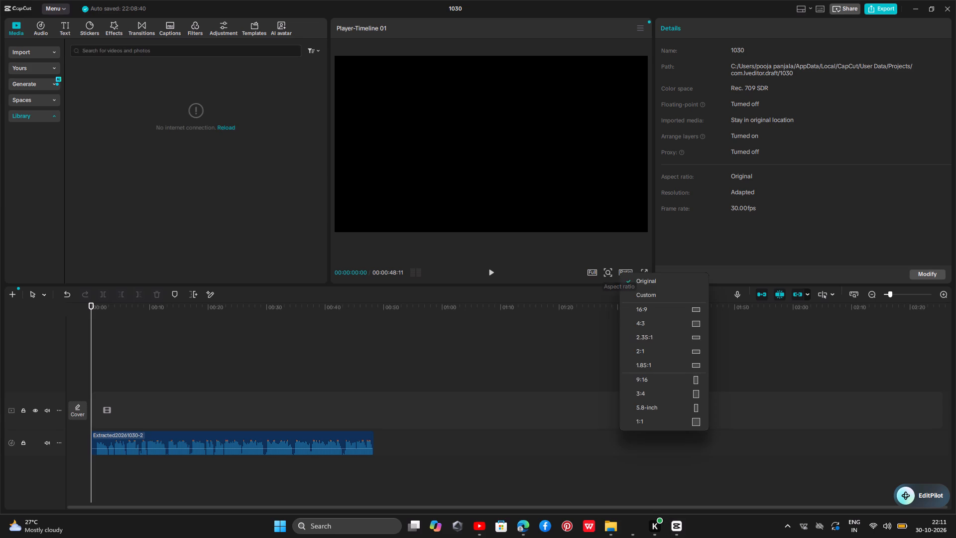
click(653, 384)
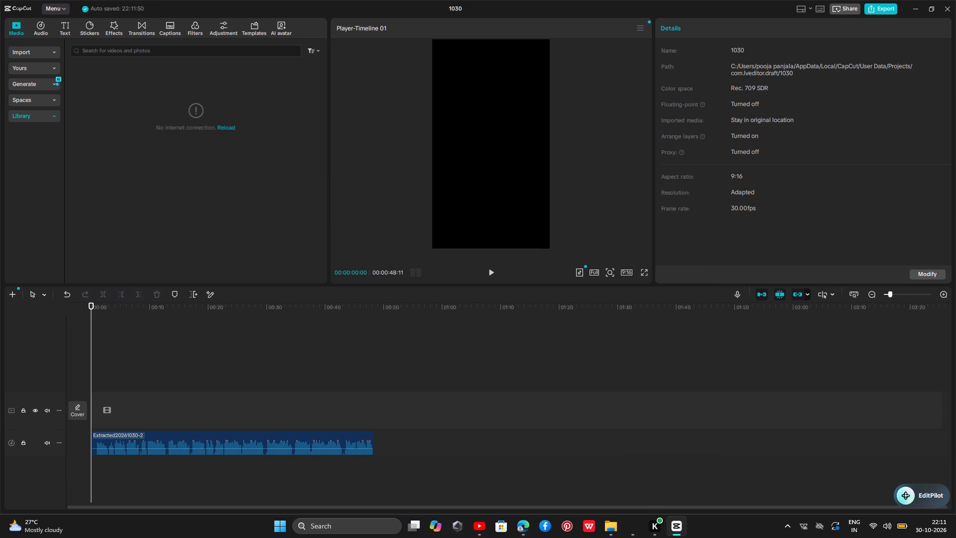
Try to reload the stock media Library.
click(20, 111)
click(230, 125)
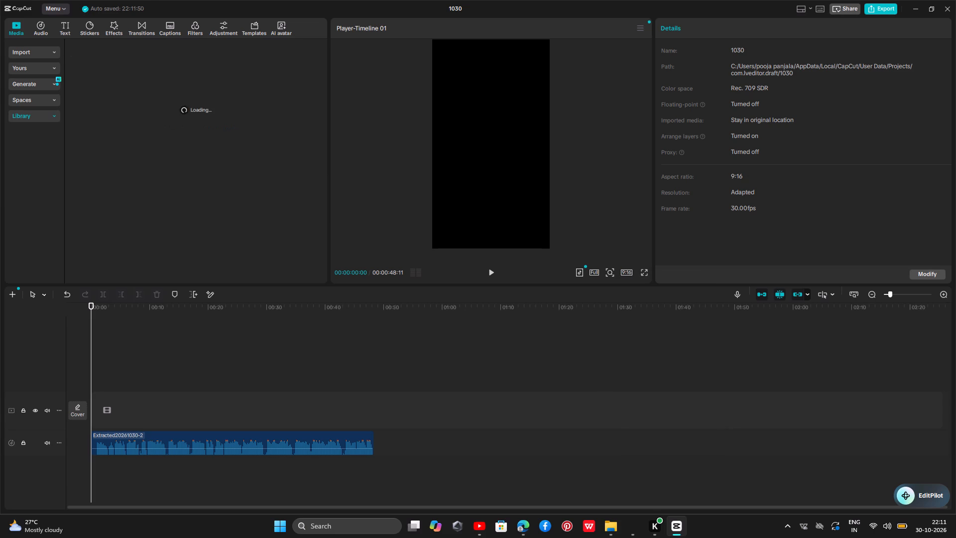
Launch Proton VPN and connect to the fastest free server.
click(373, 529)
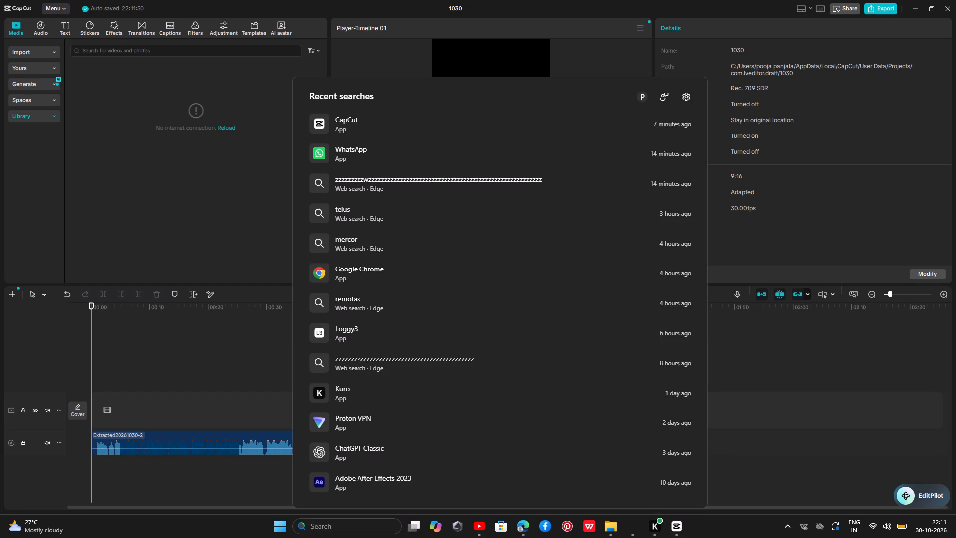
key(p)
click(411, 154)
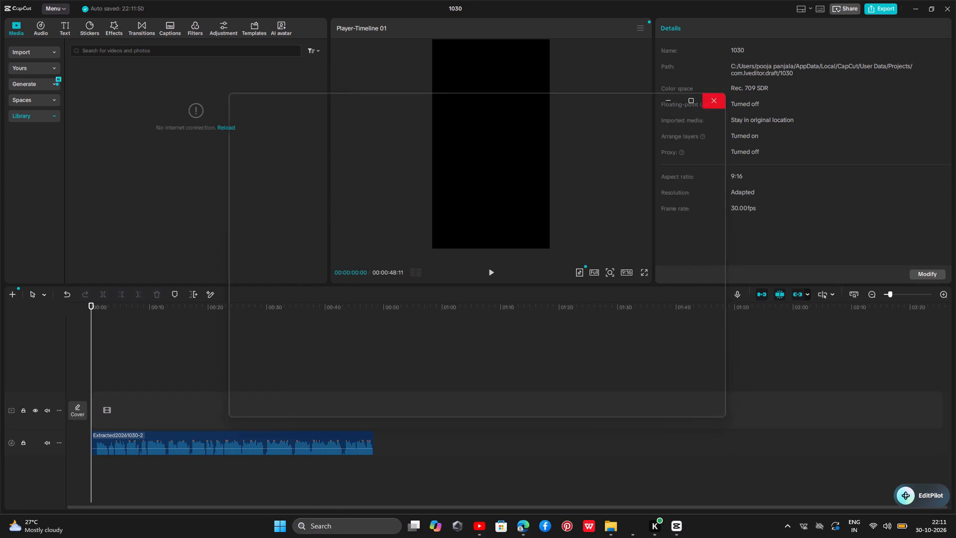
click(532, 174)
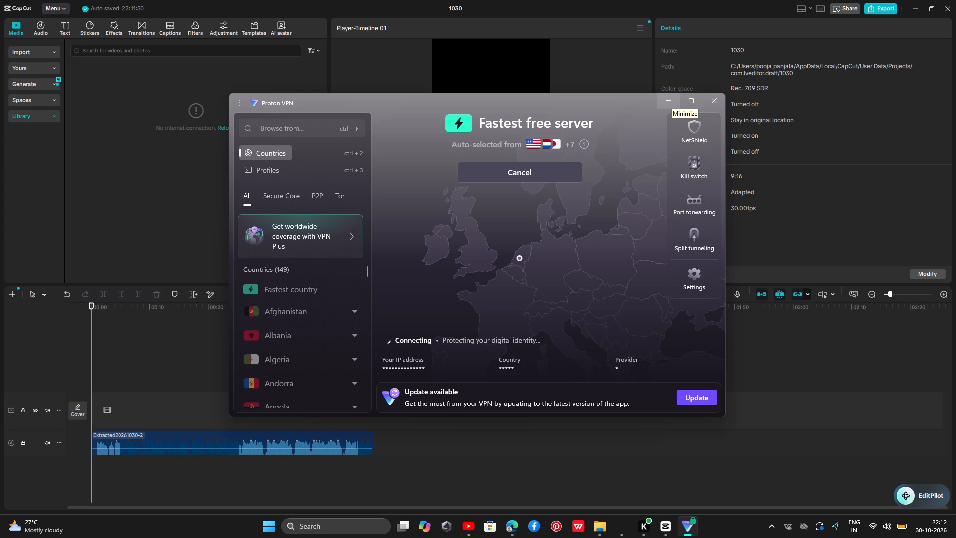
Return to CapCut and retry loading the stock media Library over the VPN connection.
click(84, 138)
click(25, 117)
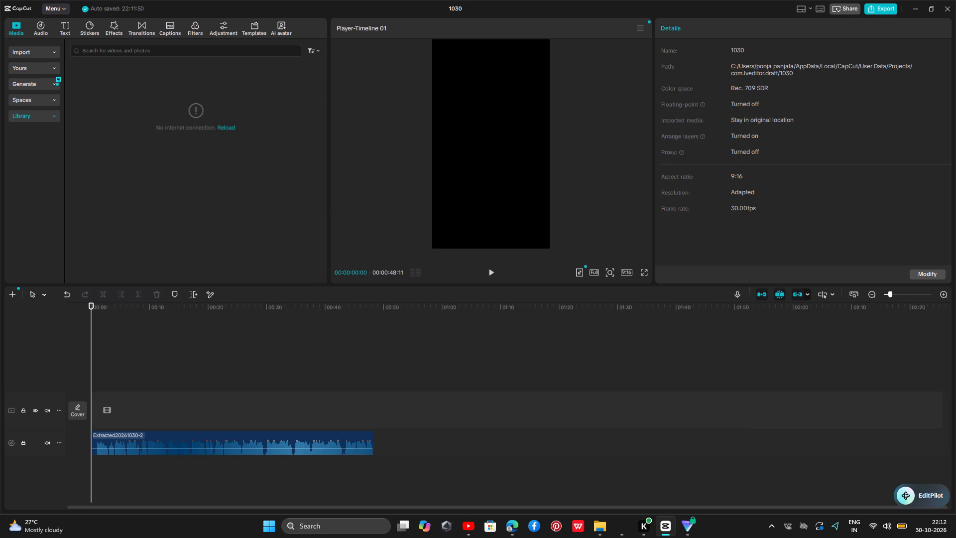
click(227, 126)
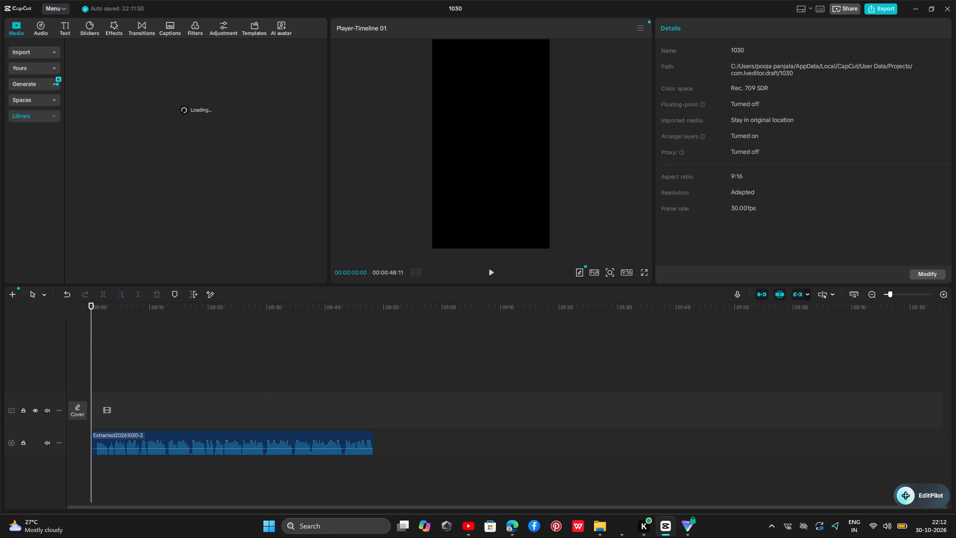
click(225, 128)
Exit CapCut and minimize the Proton VPN window.
click(57, 9)
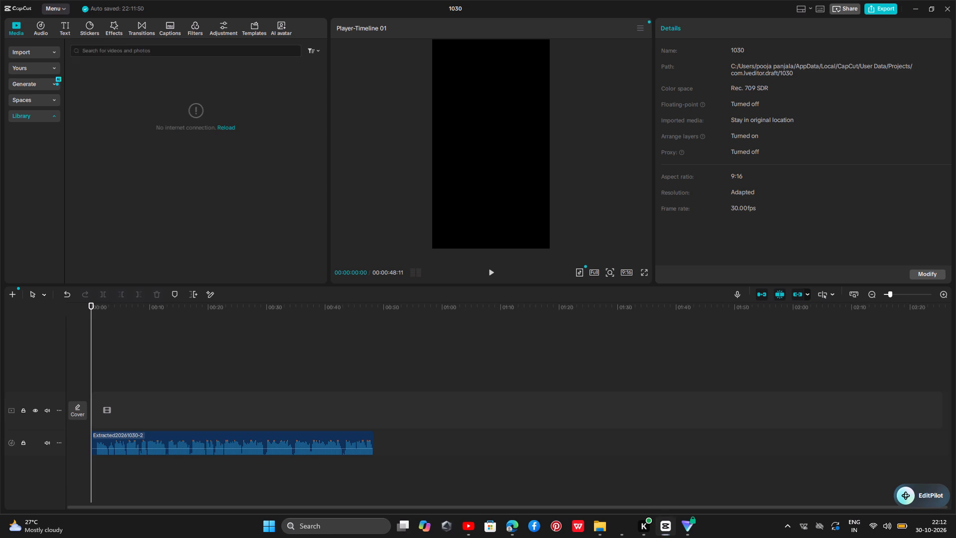
click(83, 135)
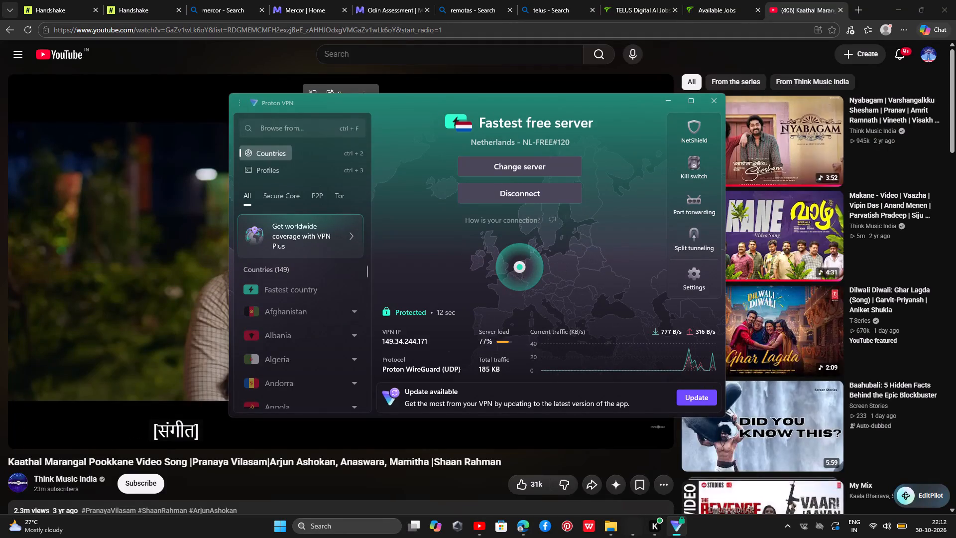
click(669, 105)
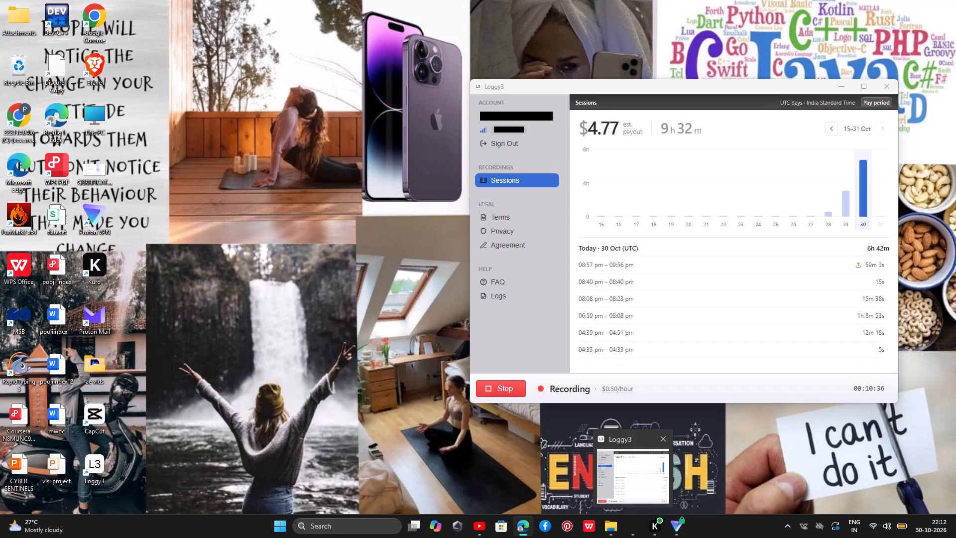
Bring up Loggy3 and check the upload progress of today's 08:57 pm – 09:56 pm session.
click(625, 528)
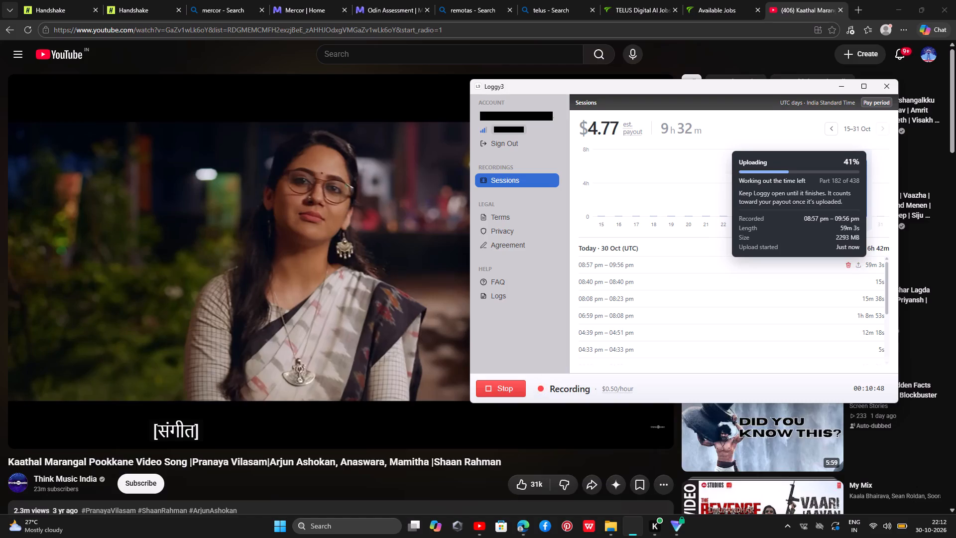
click(697, 522)
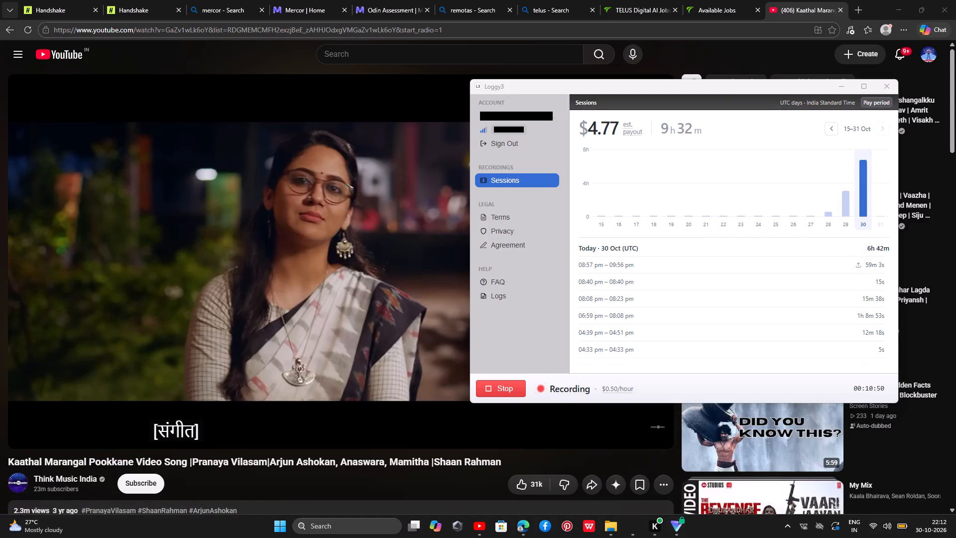
click(694, 532)
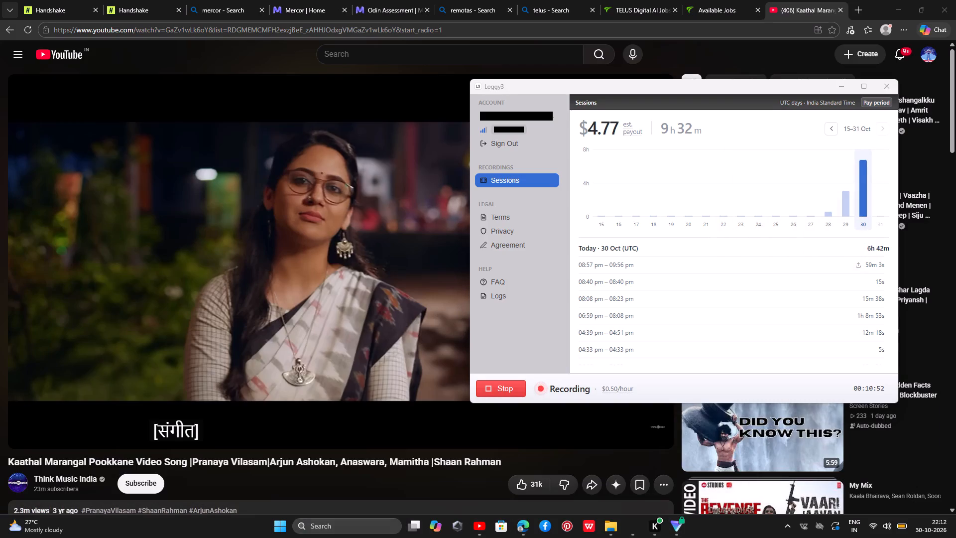
Find CapCut in the system search and launch it again.
click(354, 528)
text(ca)
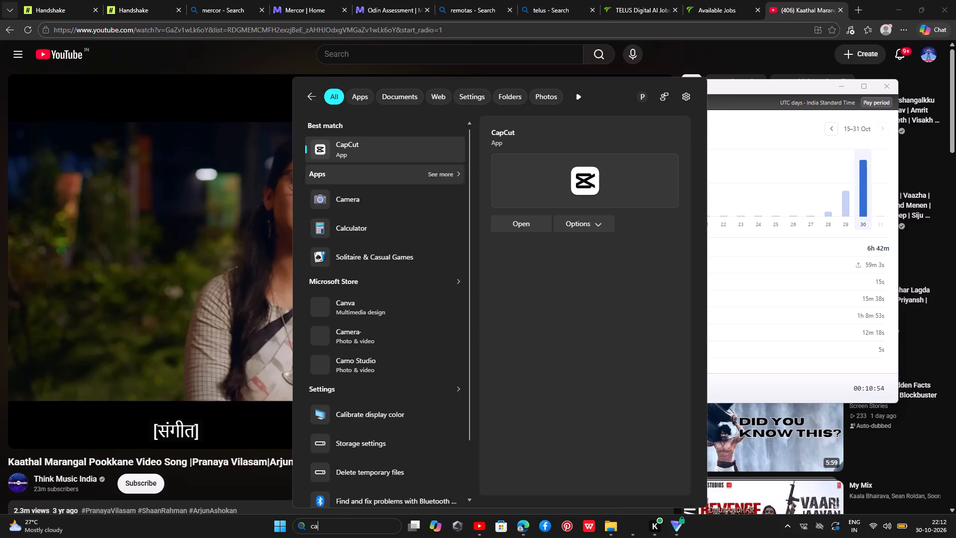
click(377, 146)
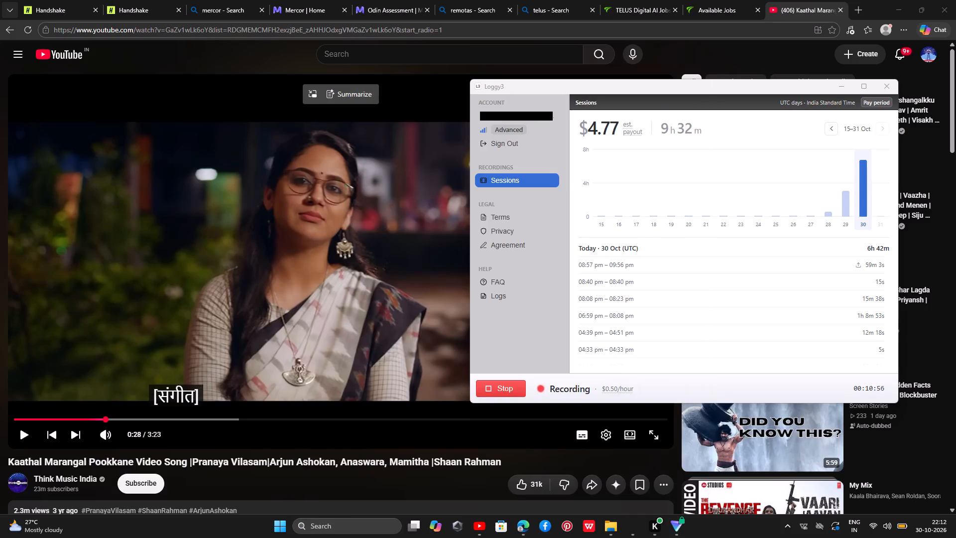
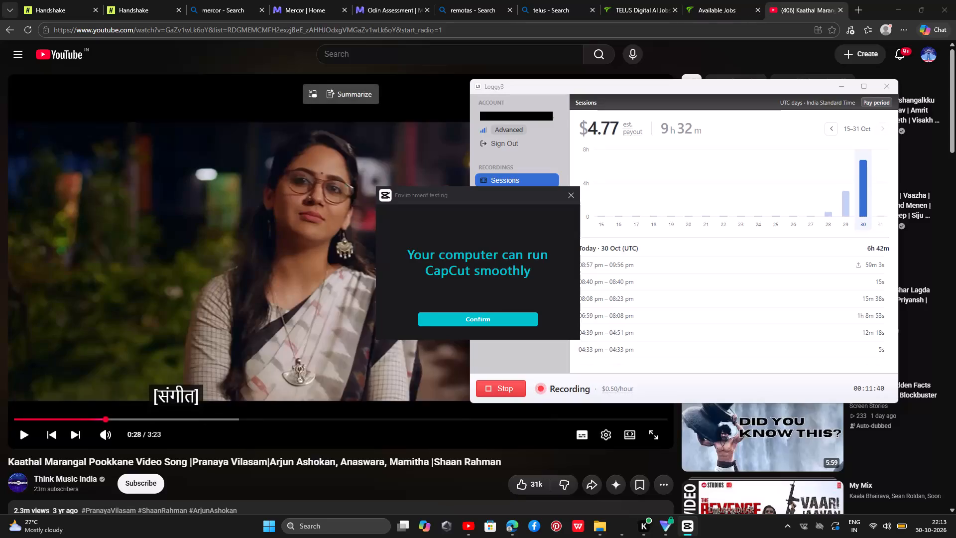
Confirm CapCut's environment test and open project 1030 from the home screen.
double_click(468, 320)
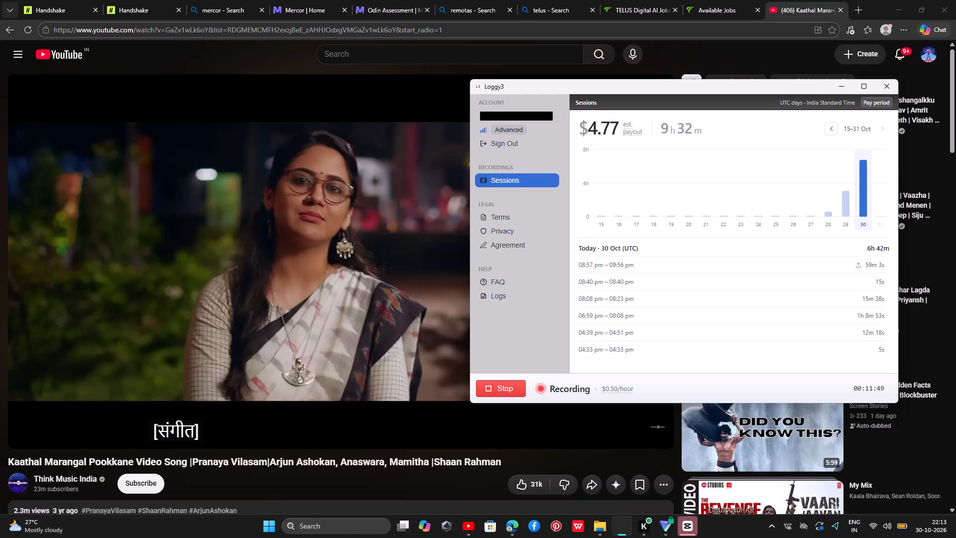
click(692, 490)
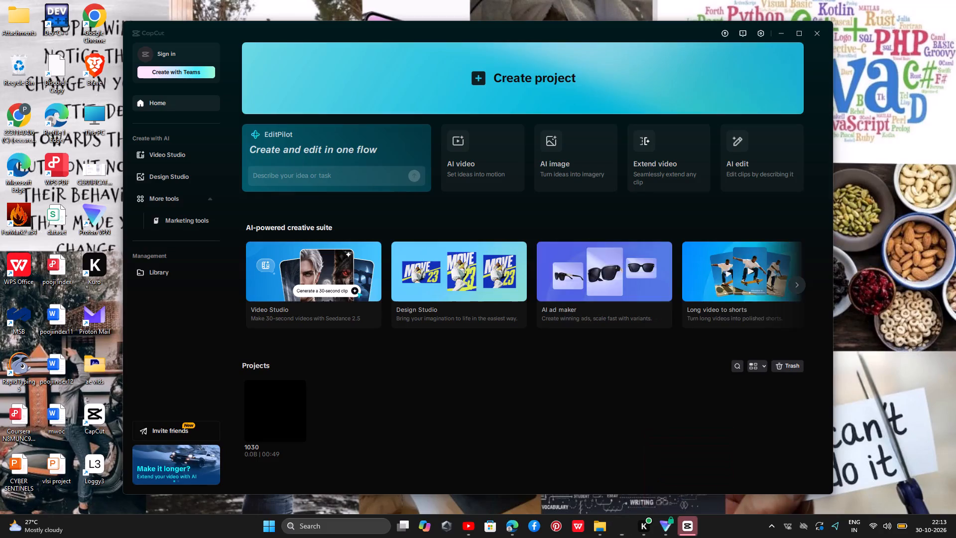
click(255, 418)
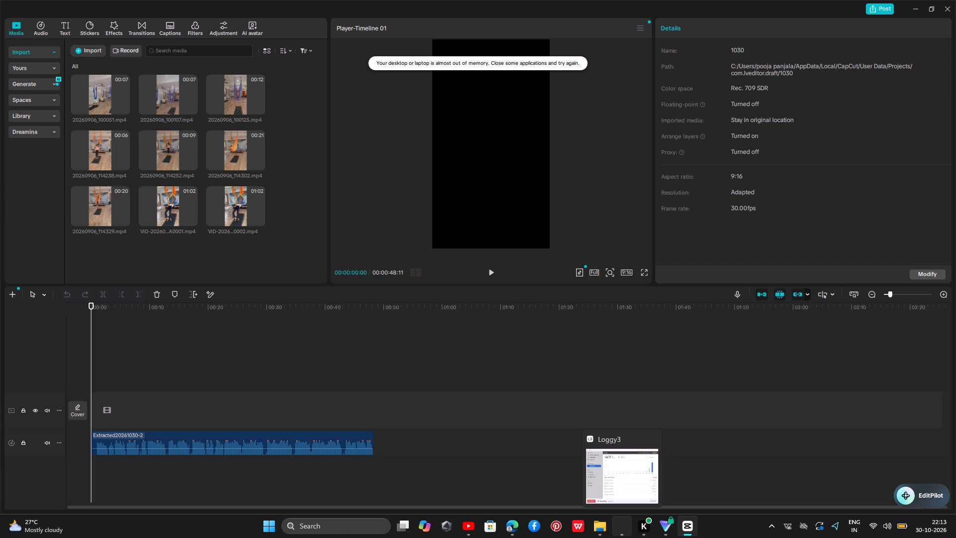
scroll(628, 526, down, 1)
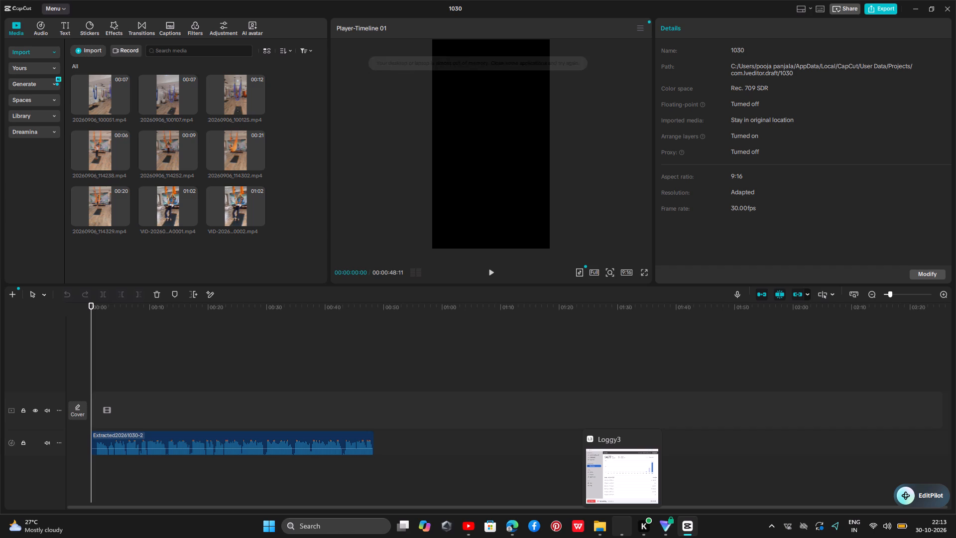
scroll(628, 526, down, 1)
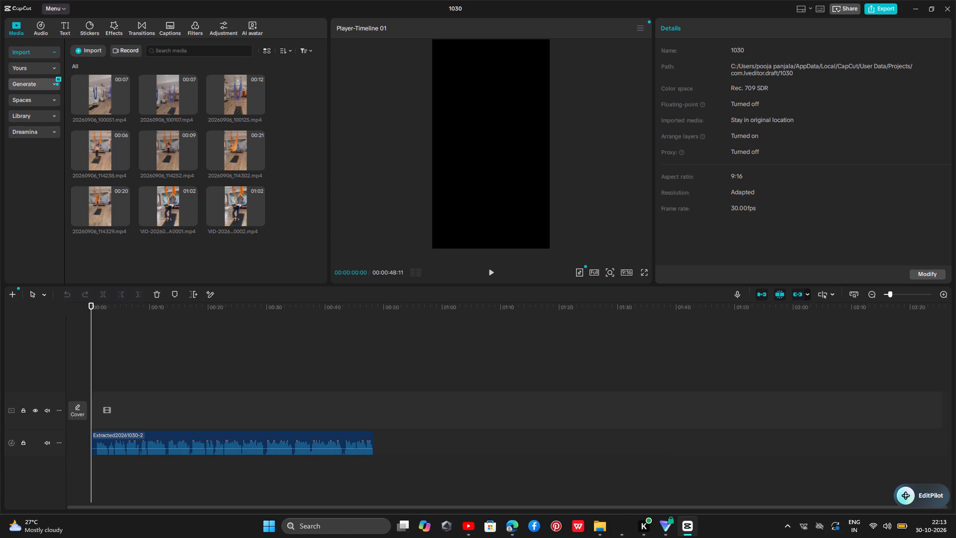
Search the stock media Library for "white screen".
click(23, 113)
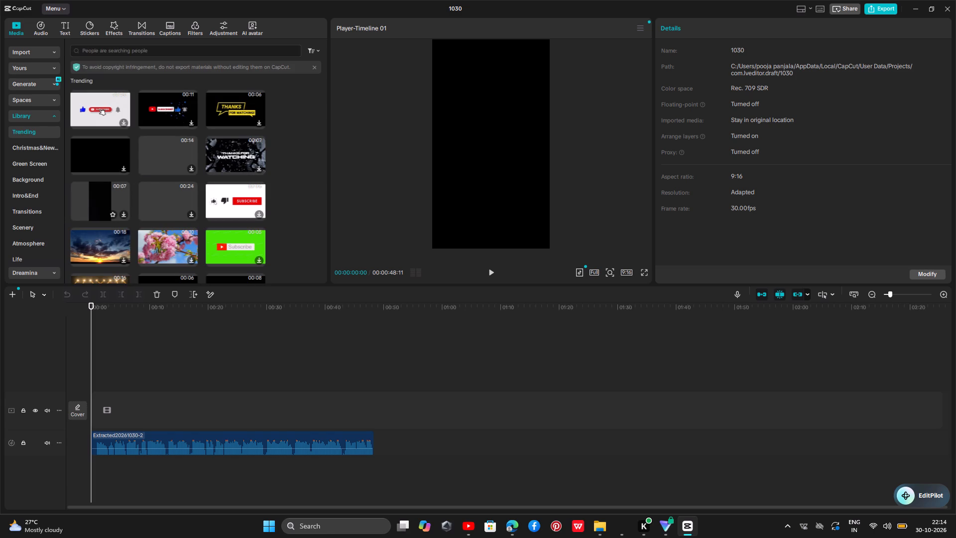
click(107, 191)
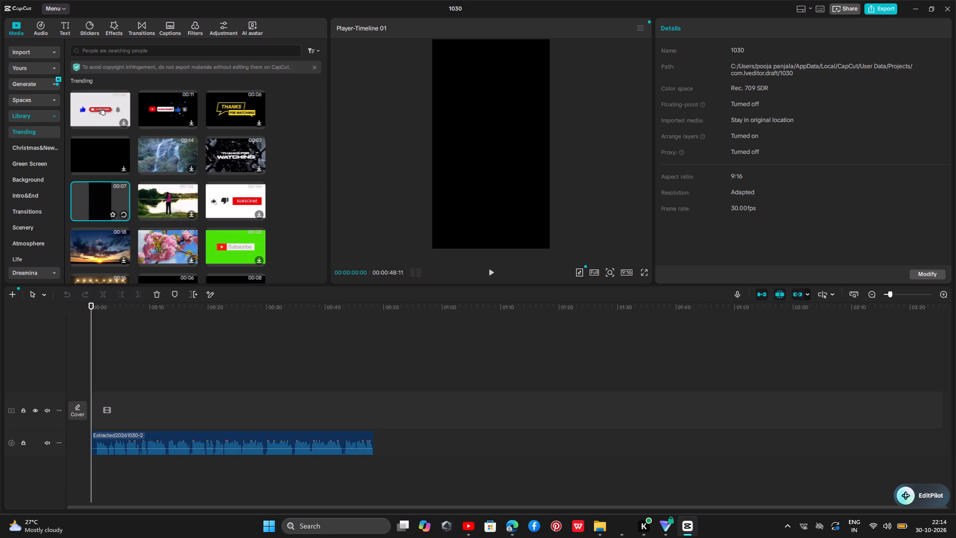
click(164, 53)
text(white svreem)
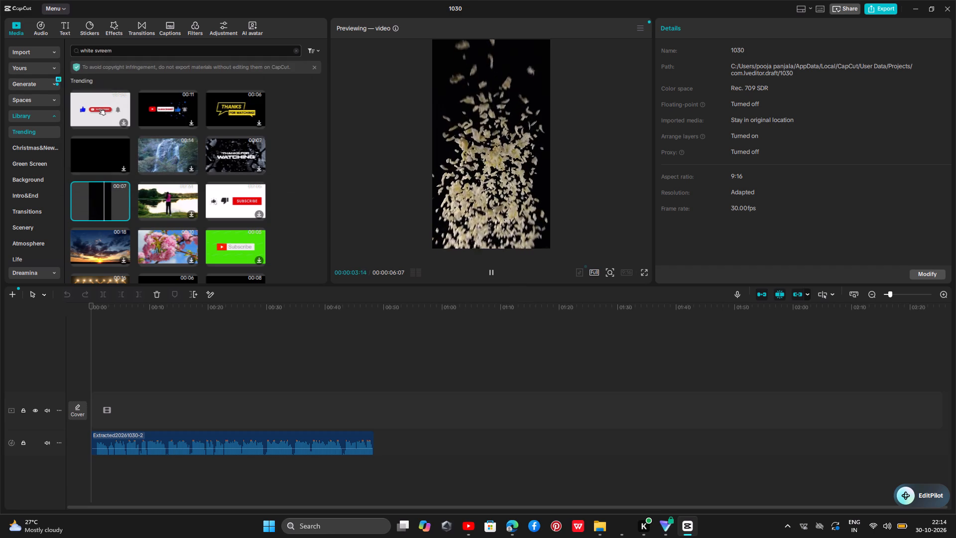
key(BackSpace)
key(BackSpace)
key(BackSpace)
key(BackSpace)
key(BackSpace)
text(creen)
key(Return)
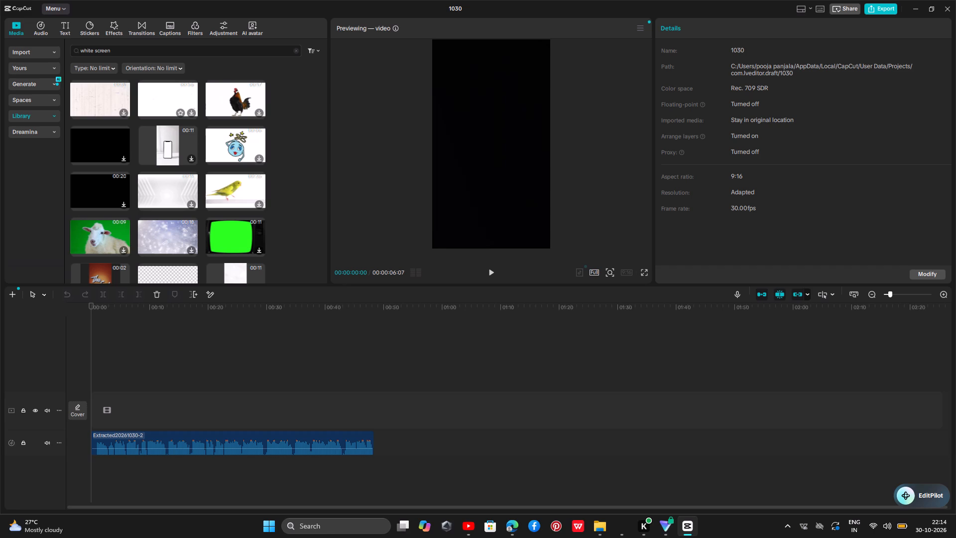
Preview the white background results and place the vertical white clean water clip at the start of the main video track.
click(145, 99)
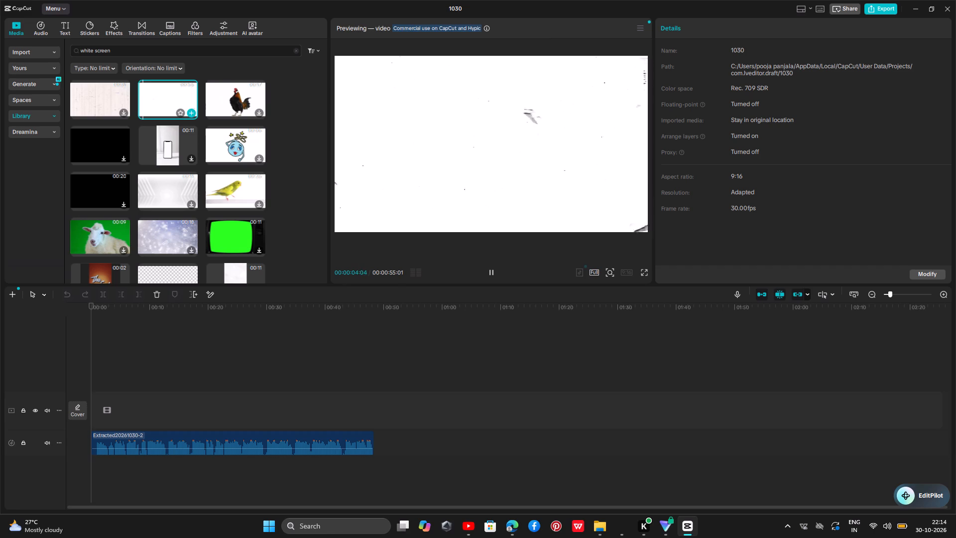
click(185, 184)
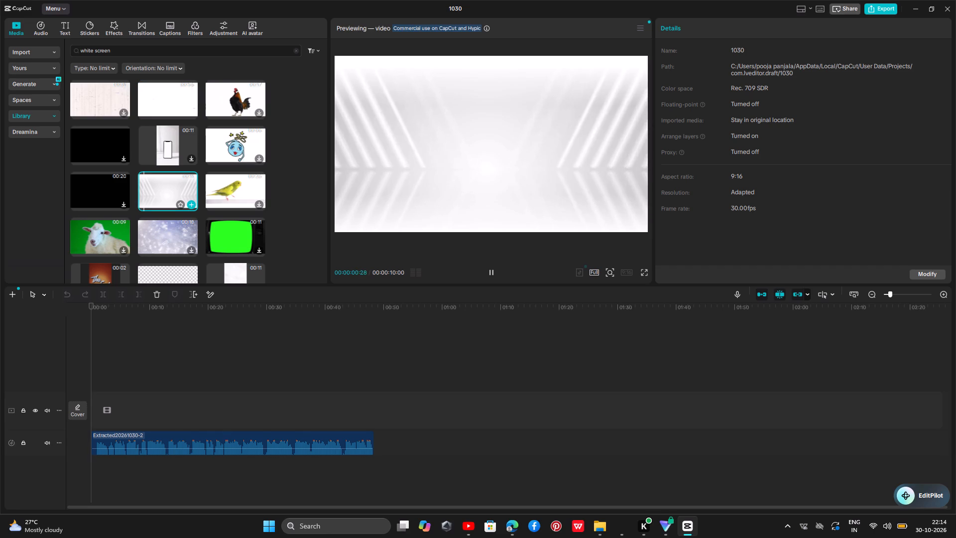
scroll(180, 203, down, 2)
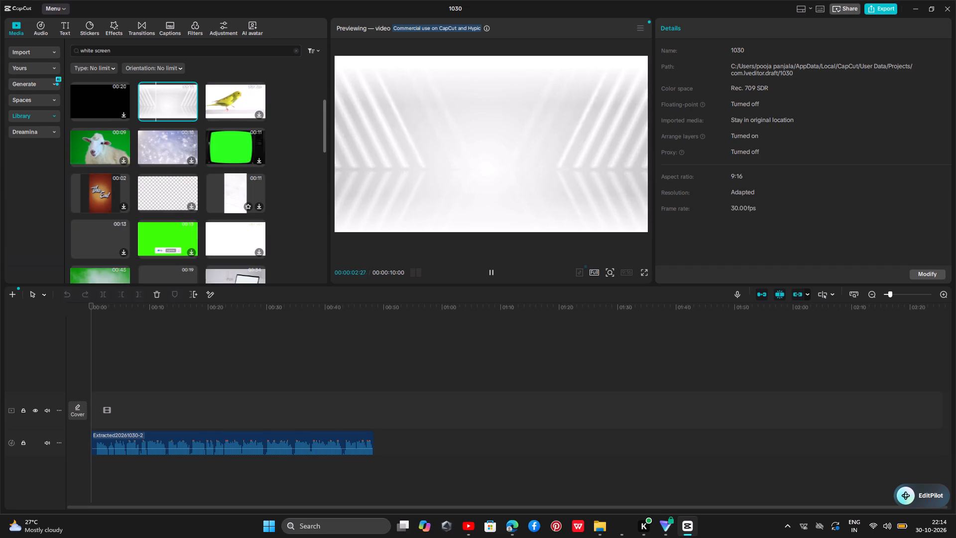
click(232, 192)
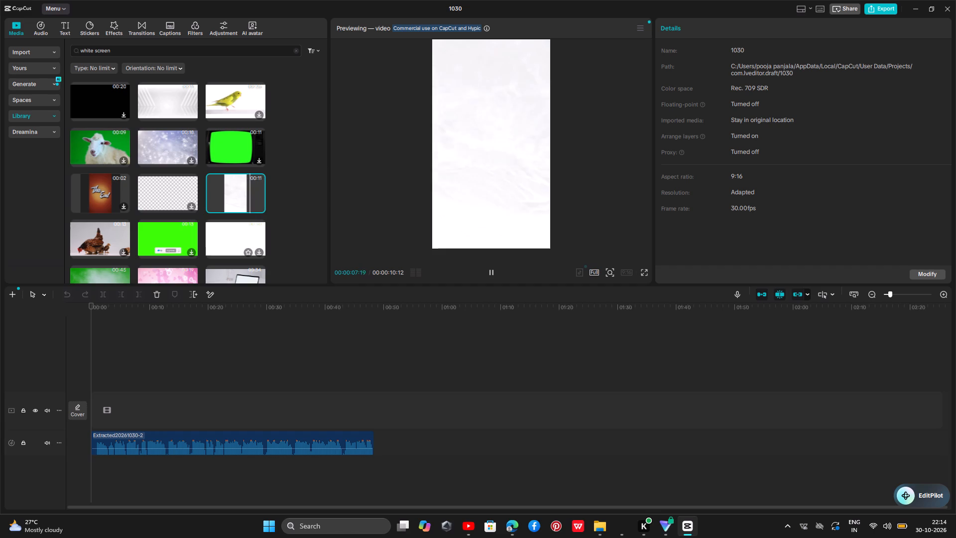
drag(238, 196, 106, 439)
drag(119, 419, 128, 408)
drag(129, 407, 123, 402)
click(122, 401)
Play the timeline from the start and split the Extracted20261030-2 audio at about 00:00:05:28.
click(164, 354)
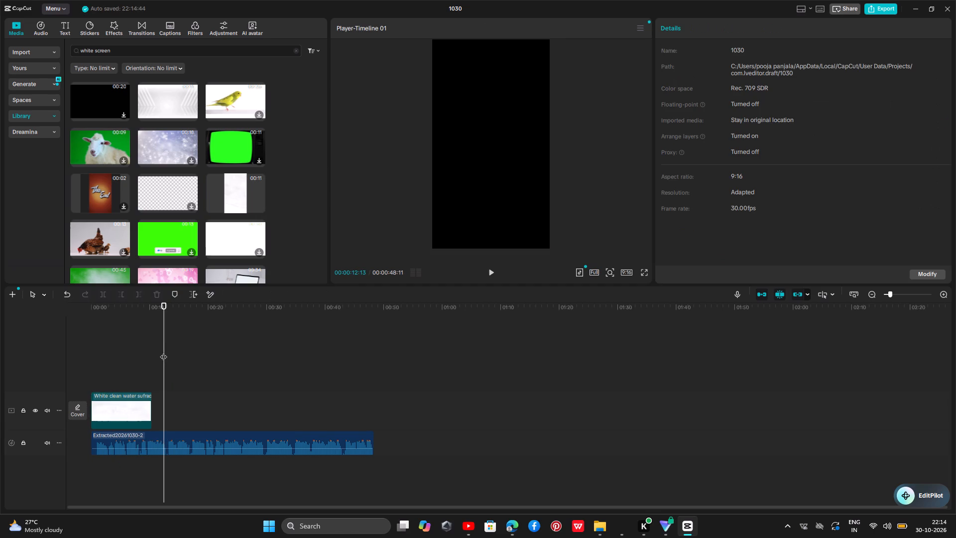
drag(163, 352, 76, 351)
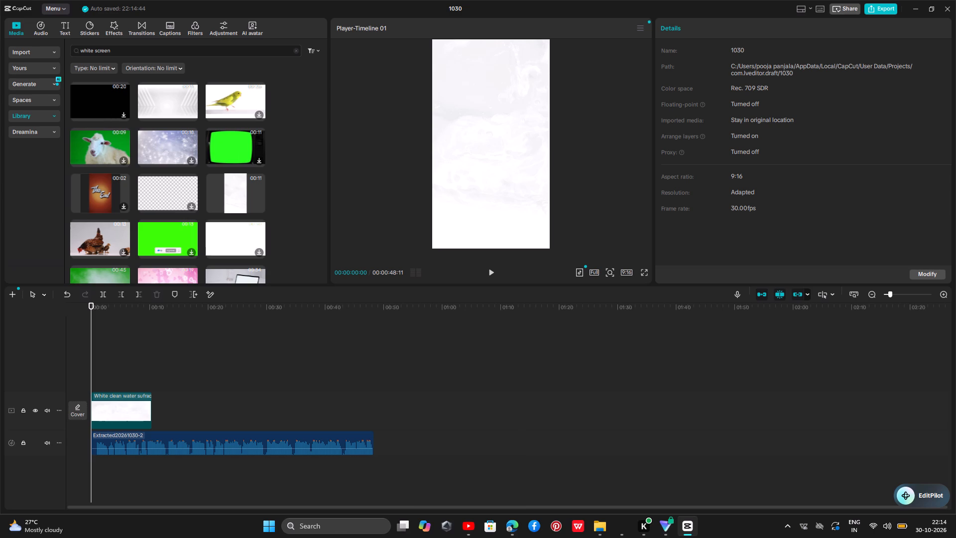
click(61, 27)
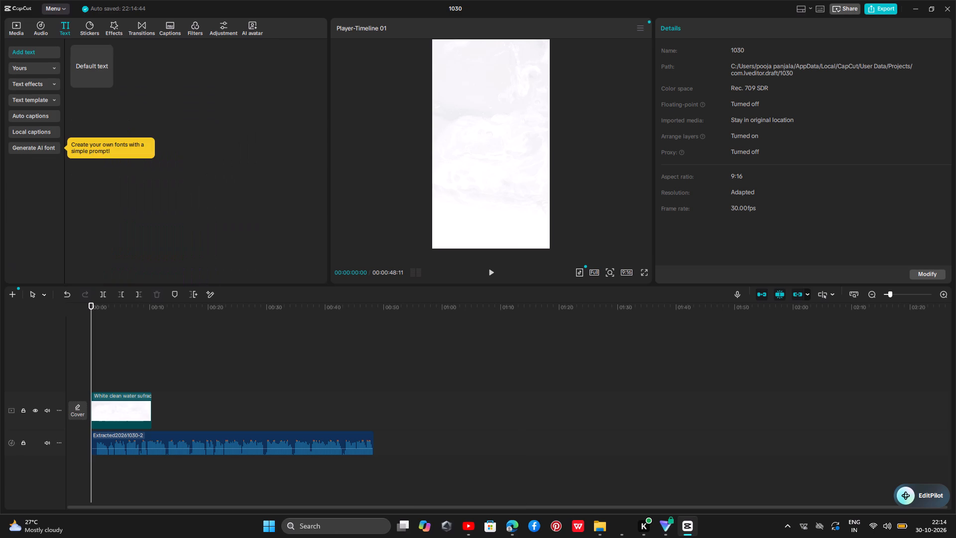
key(space)
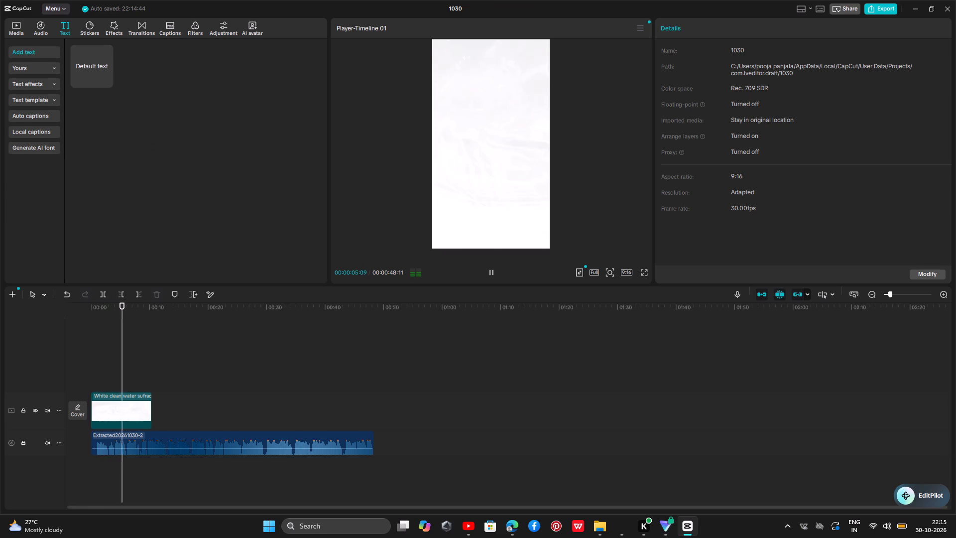
key(space)
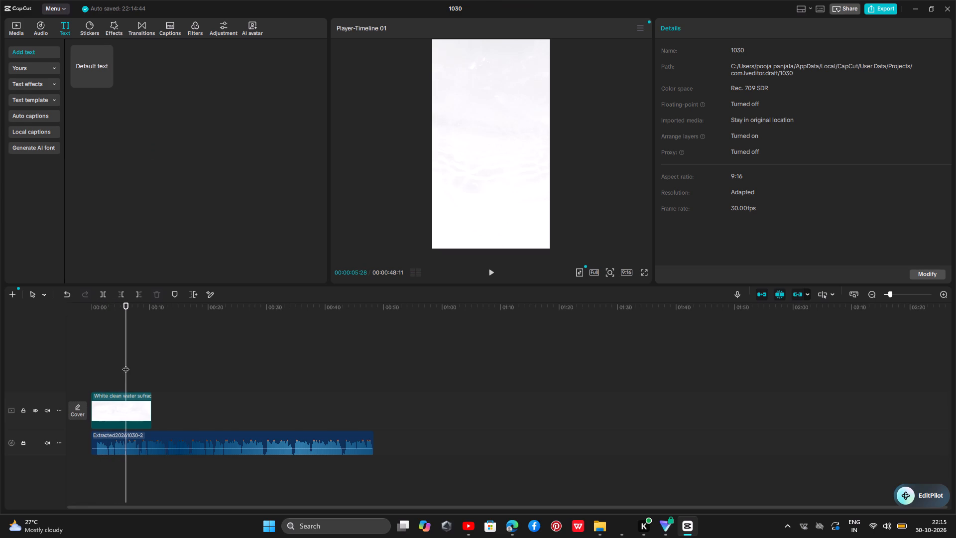
key(ctrl+v)
ctrl+click(129, 439)
key(ctrl+v)
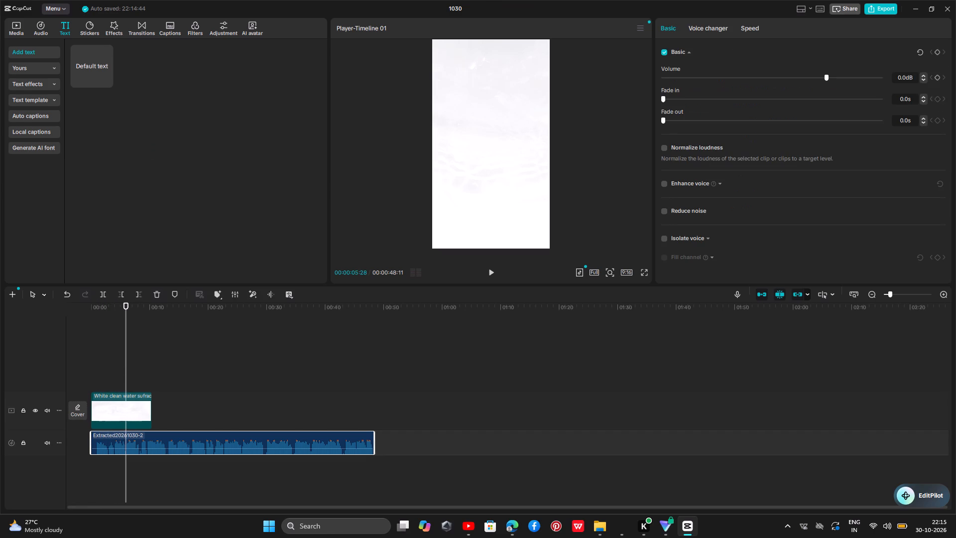
key(ctrl+b)
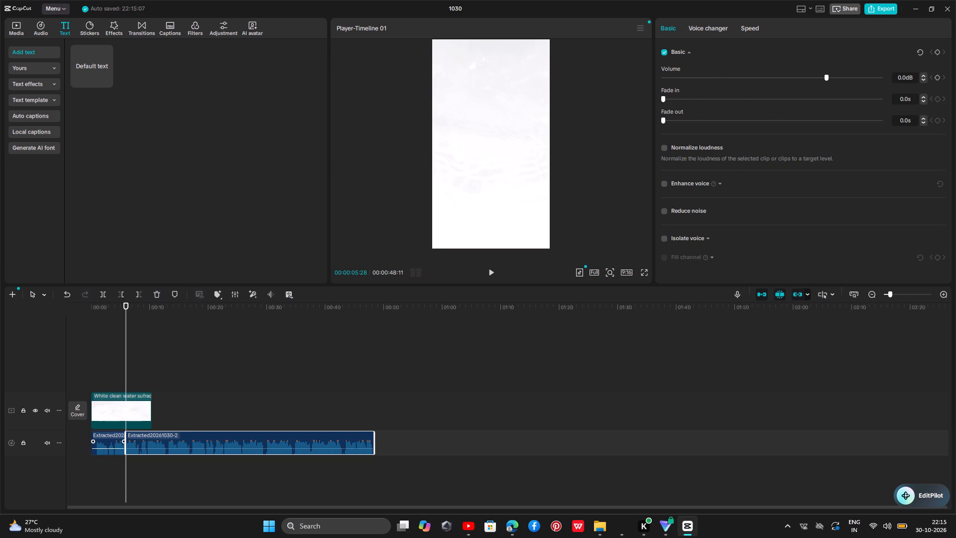
Overlay the old television green-screen clip from the Library on a track above the white clip, starting at 00:00.
click(108, 445)
click(121, 332)
drag(121, 332, 2, 351)
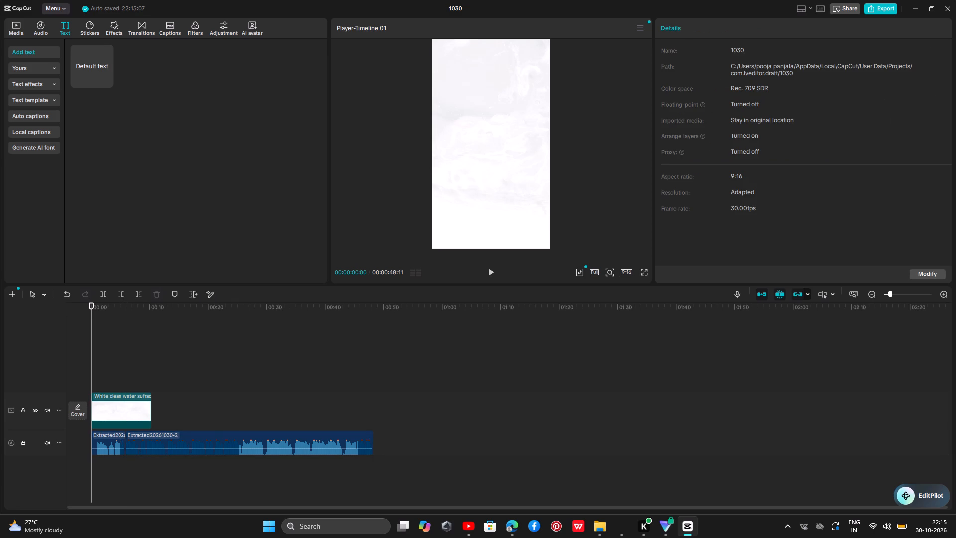
click(22, 32)
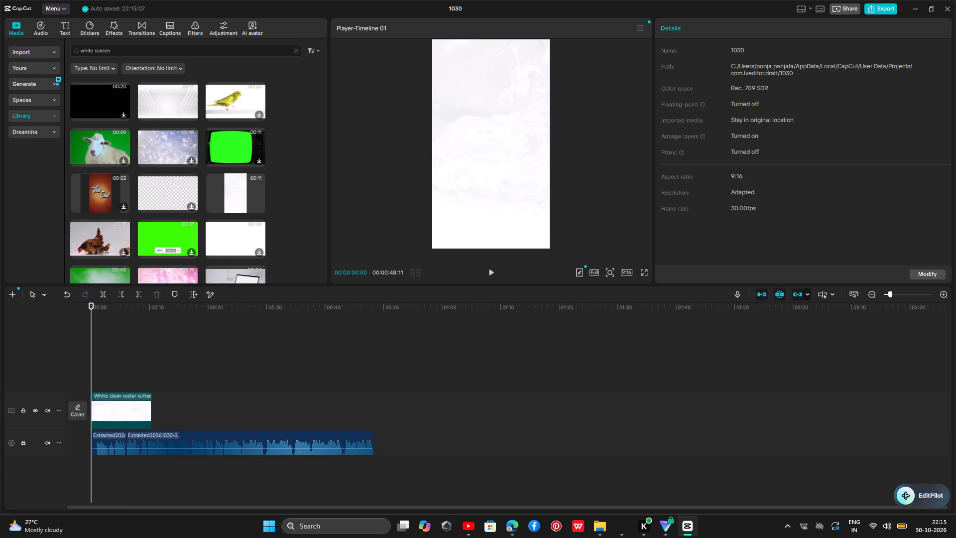
click(237, 140)
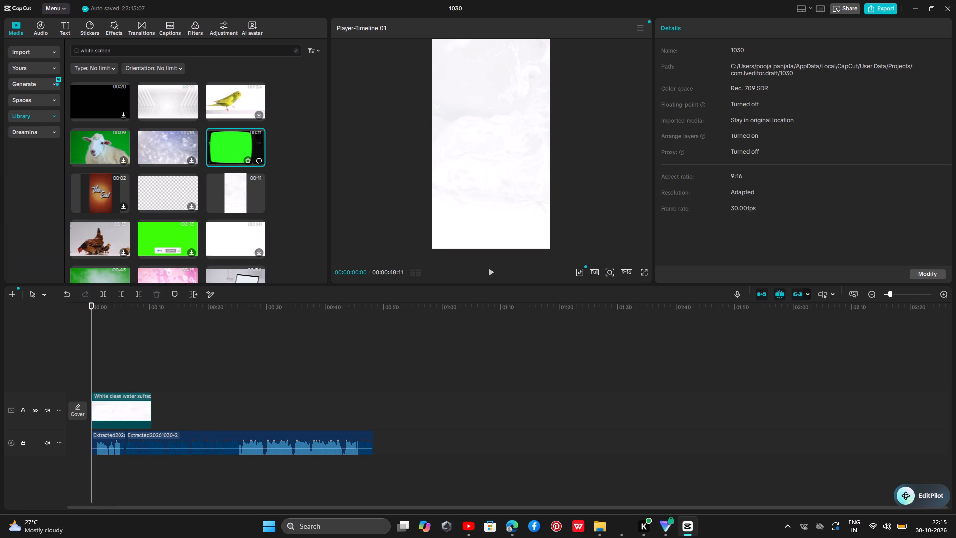
drag(237, 140, 238, 147)
click(228, 147)
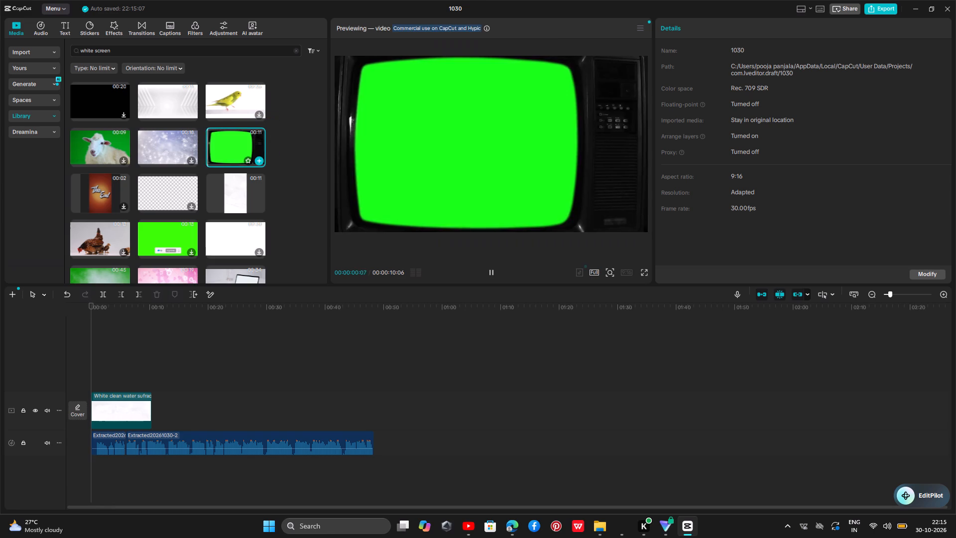
drag(228, 147, 127, 407)
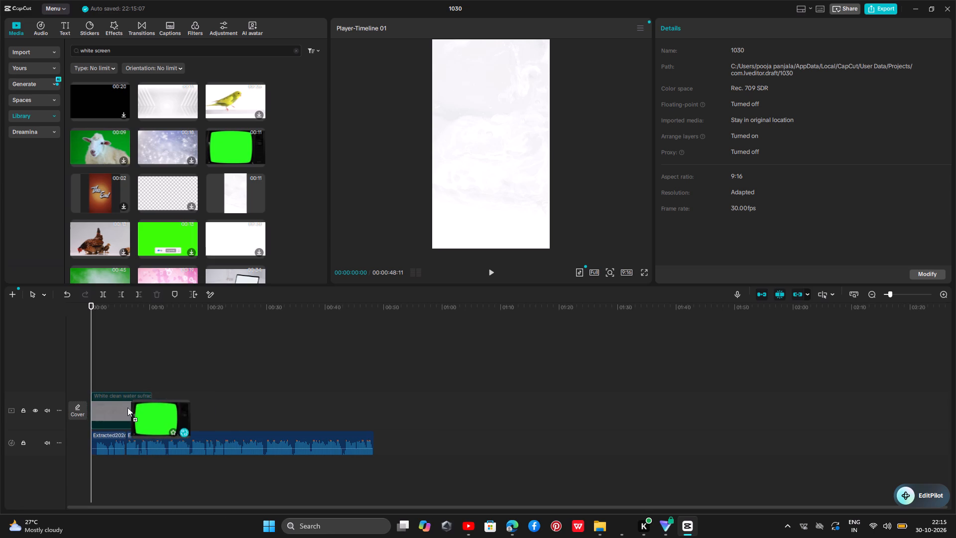
drag(127, 407, 107, 404)
drag(111, 344, 106, 374)
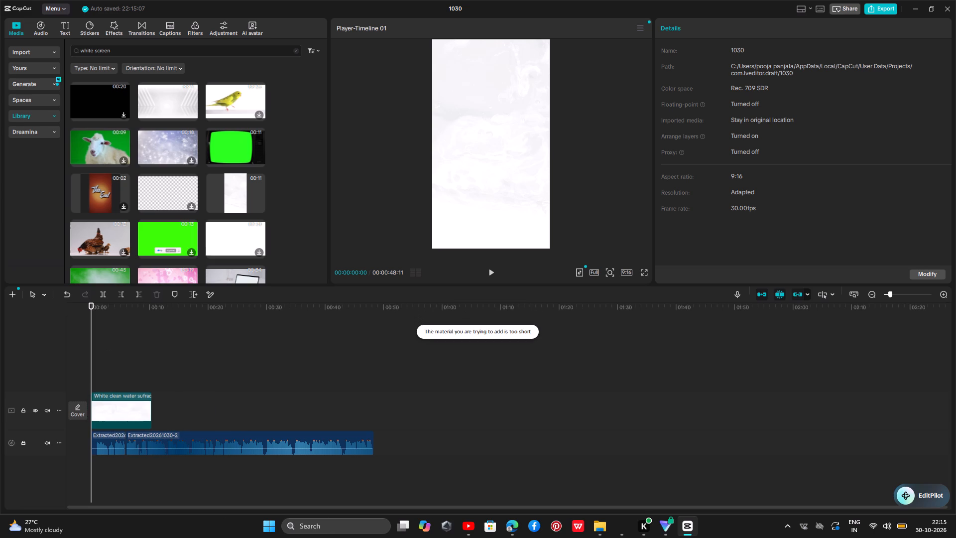
drag(225, 152, 91, 378)
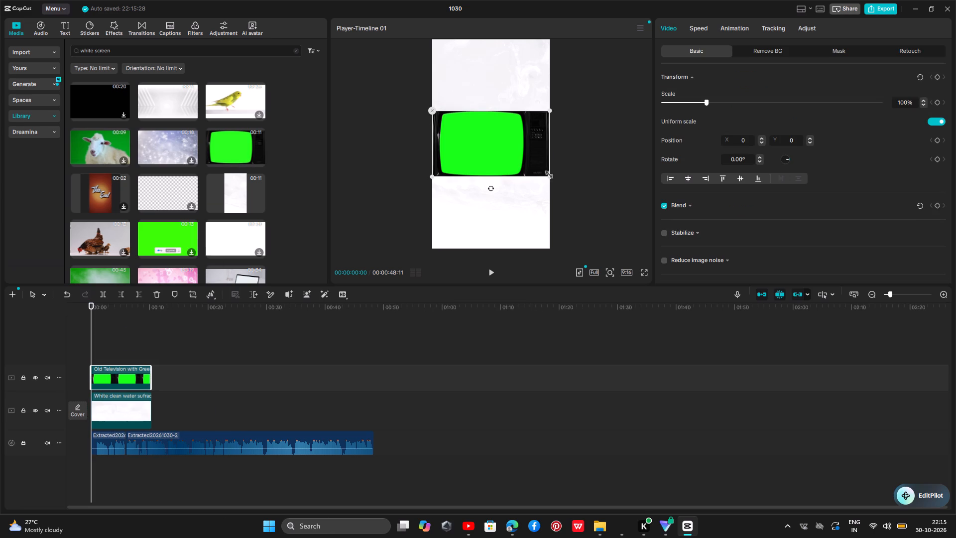
Shrink the television overlay to 85% scale and center it in the frame at position 0, 0.
click(547, 172)
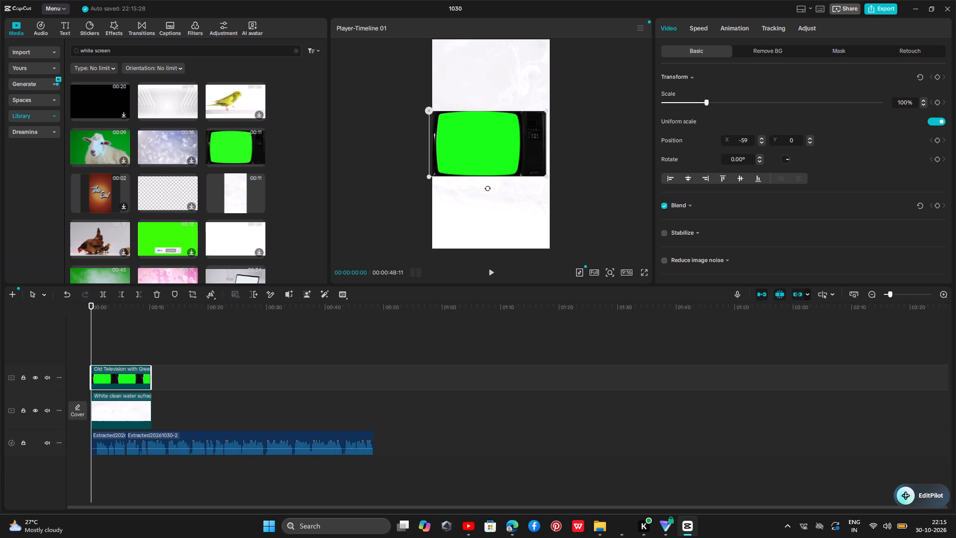
drag(432, 175, 446, 170)
drag(487, 135, 492, 134)
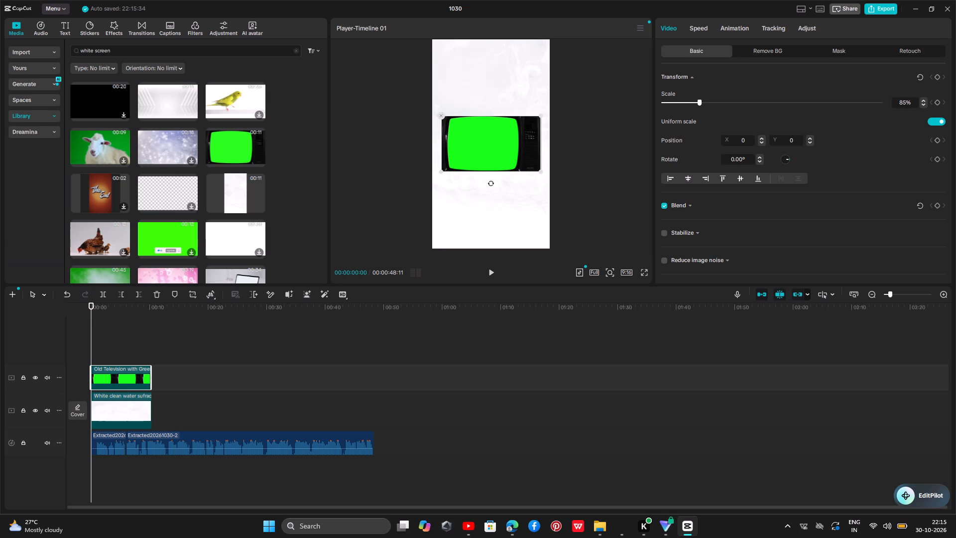
click(491, 126)
click(480, 138)
Apply Color match to the television overlay, using the timeline's opening frame as the color reference.
click(732, 24)
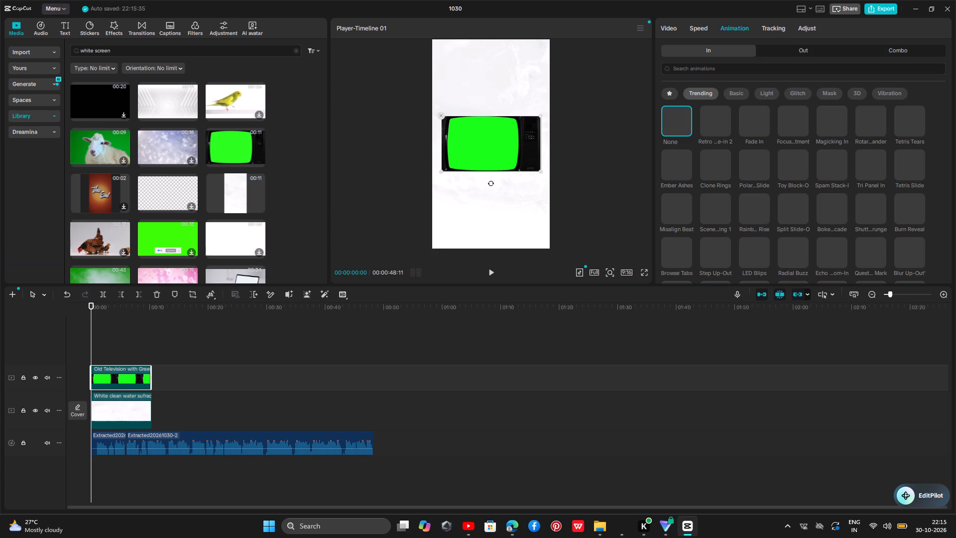
click(805, 29)
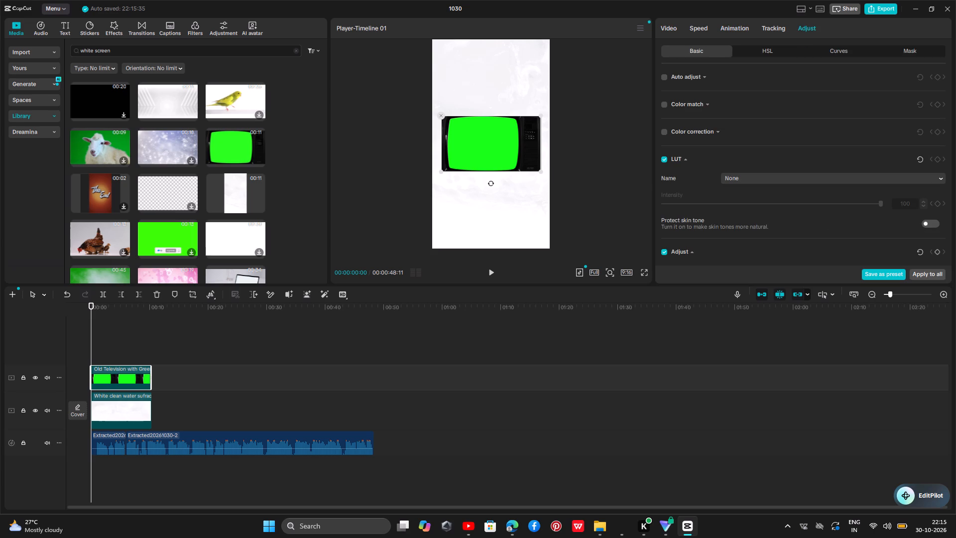
click(683, 106)
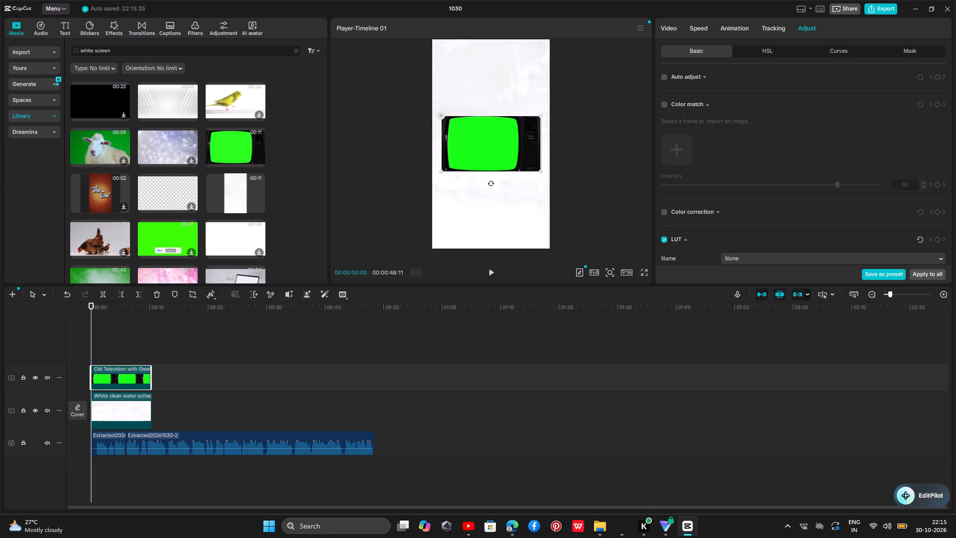
click(677, 146)
click(665, 106)
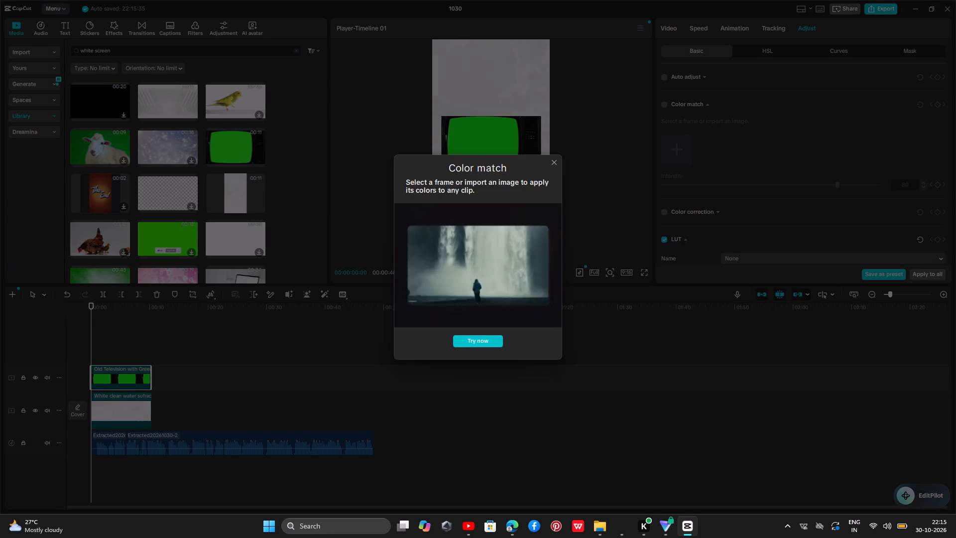
click(474, 337)
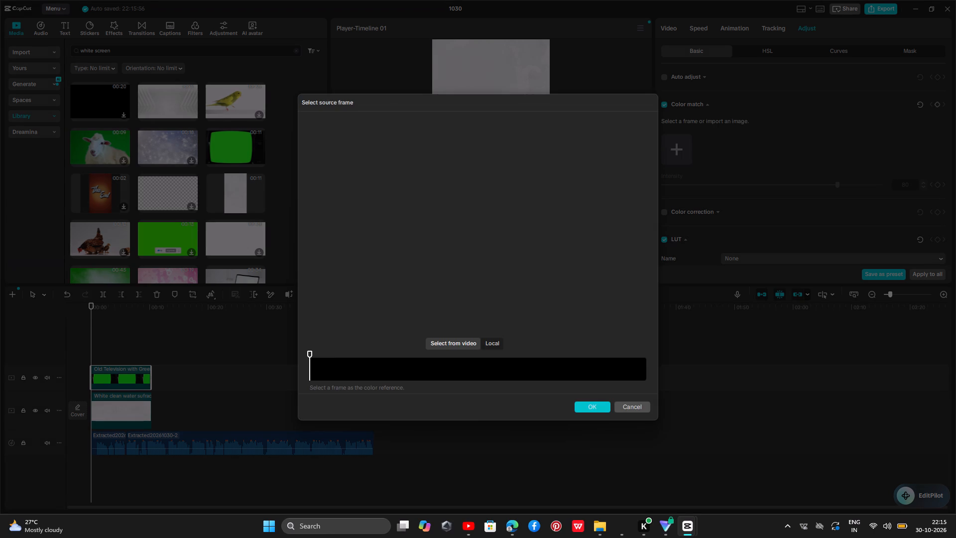
click(628, 409)
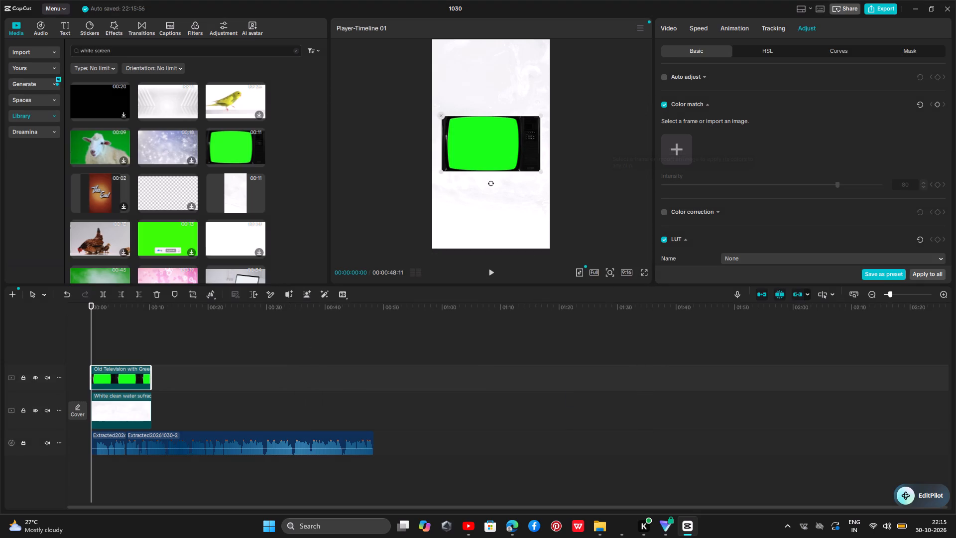
click(688, 153)
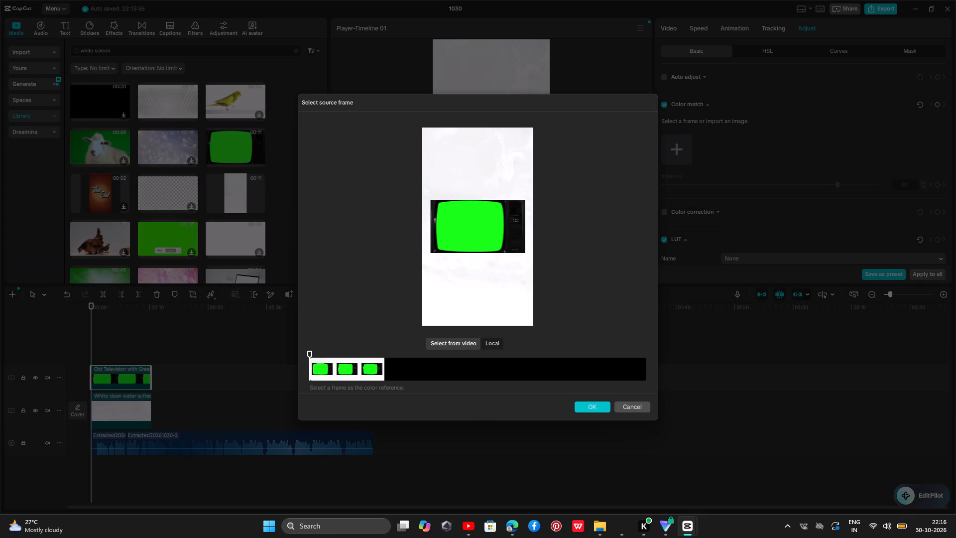
click(588, 410)
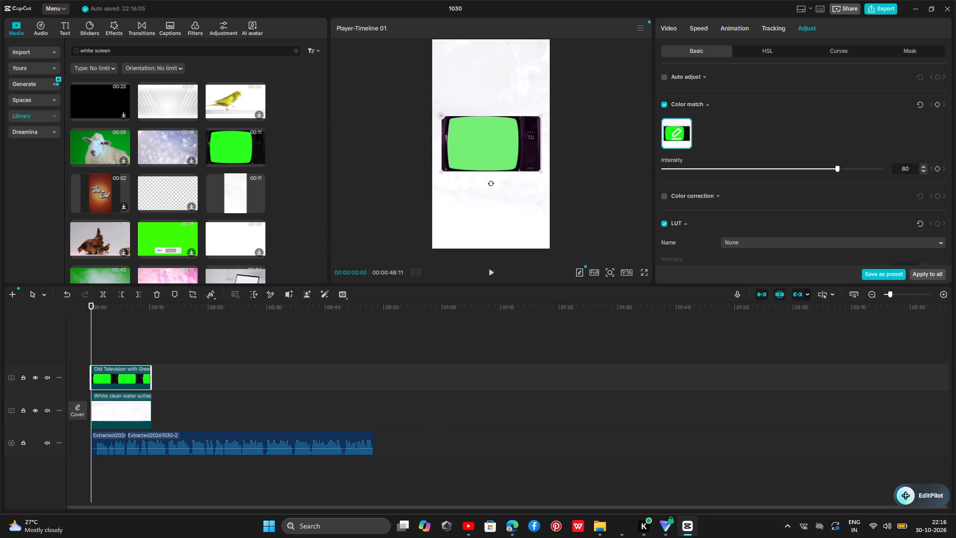
Set the television overlay's Color match intensity to 40.
drag(839, 170, 832, 170)
drag(832, 170, 955, 192)
drag(955, 192, 741, 197)
double_click(741, 197)
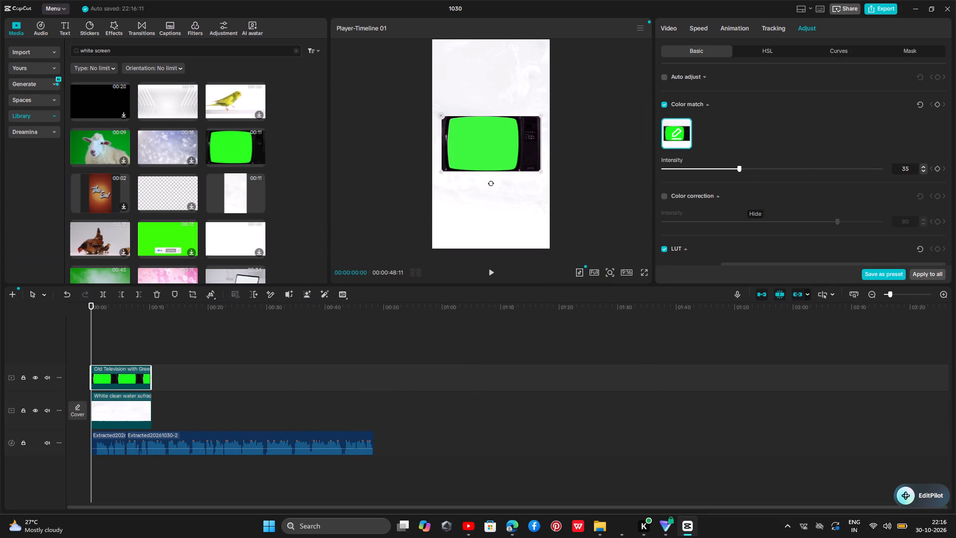
drag(796, 202, 824, 201)
drag(742, 168, 760, 183)
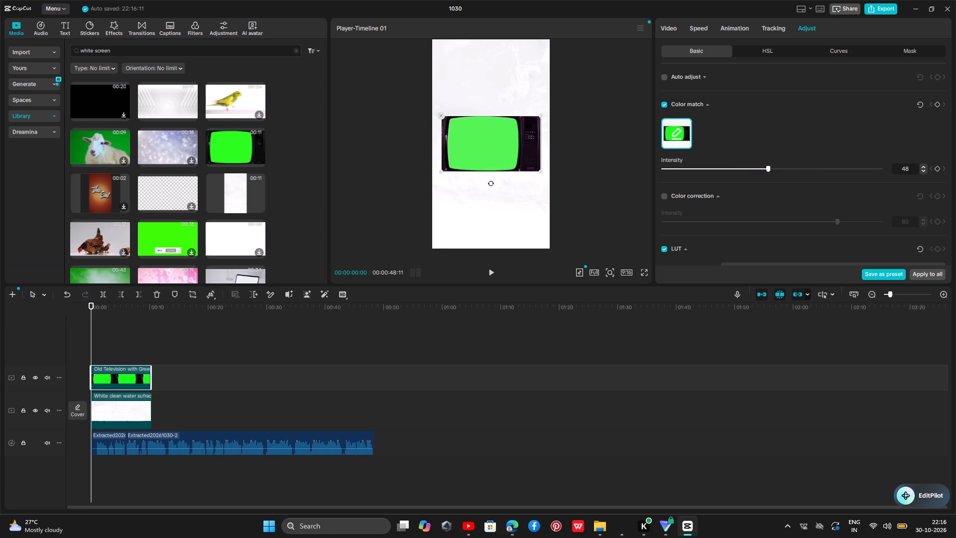
drag(760, 183, 749, 187)
click(749, 187)
Enlarge the television overlay to 90% scale, keeping it centered in the frame.
click(488, 144)
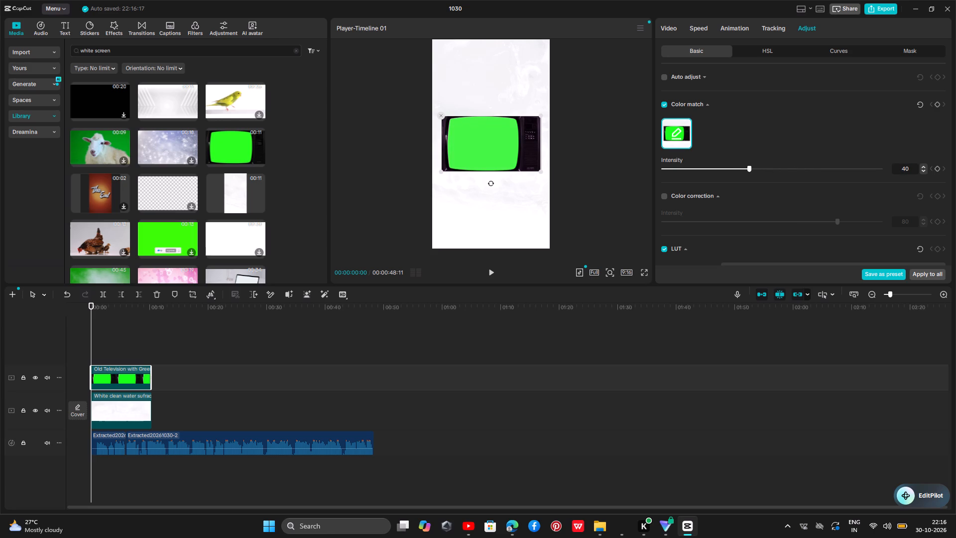
click(542, 172)
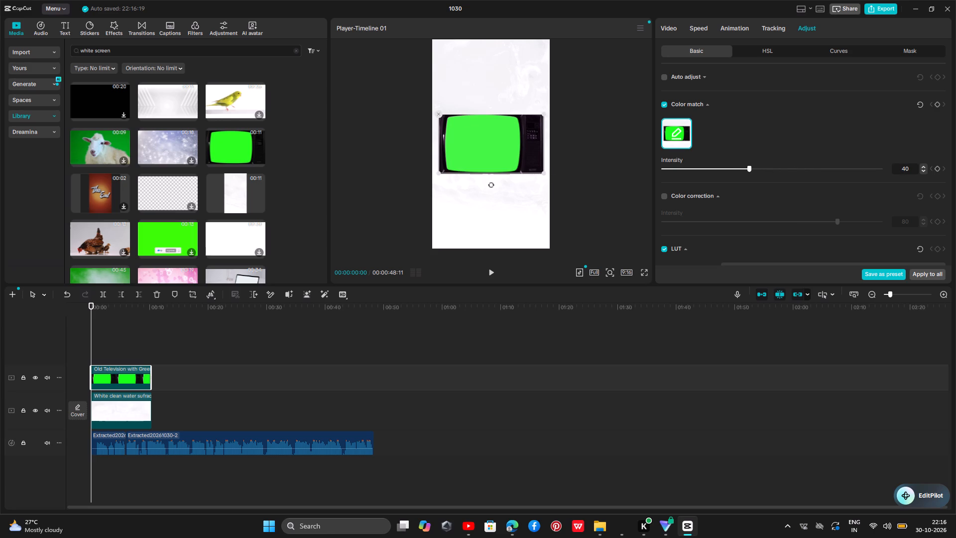
Look through the television overlay's remaining color correction, LUT, lightness and effects adjustment settings.
scroll(694, 130, down, 1)
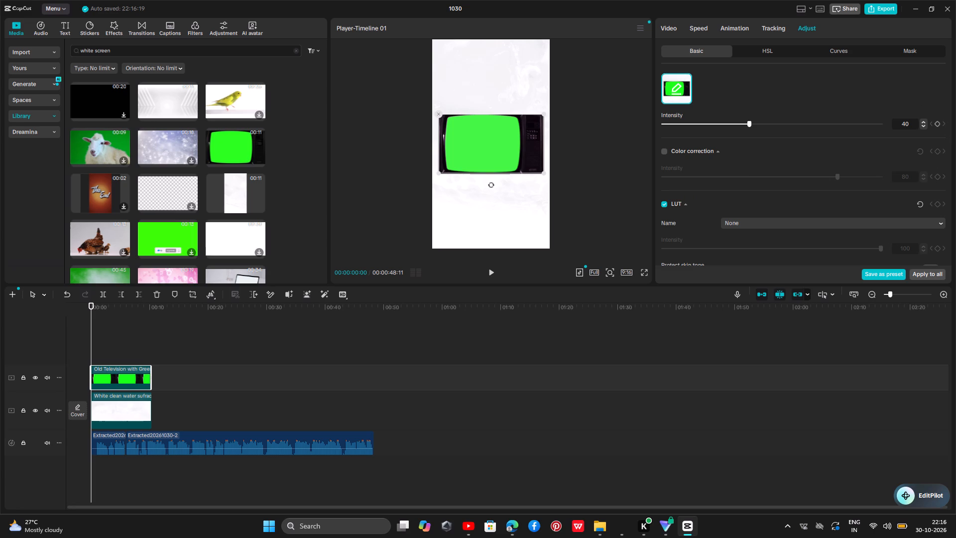
click(762, 159)
scroll(735, 212, down, 2)
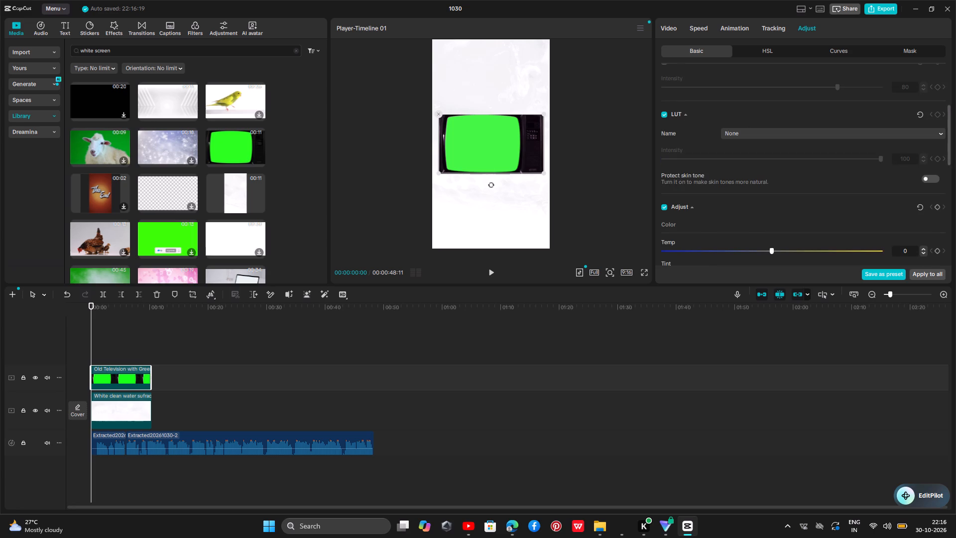
scroll(756, 211, down, 6)
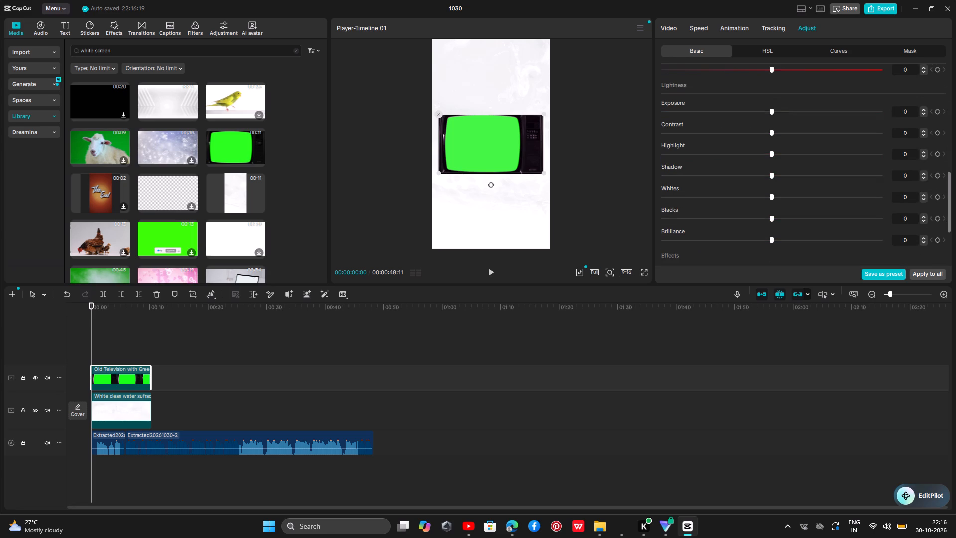
scroll(756, 141, down, 4)
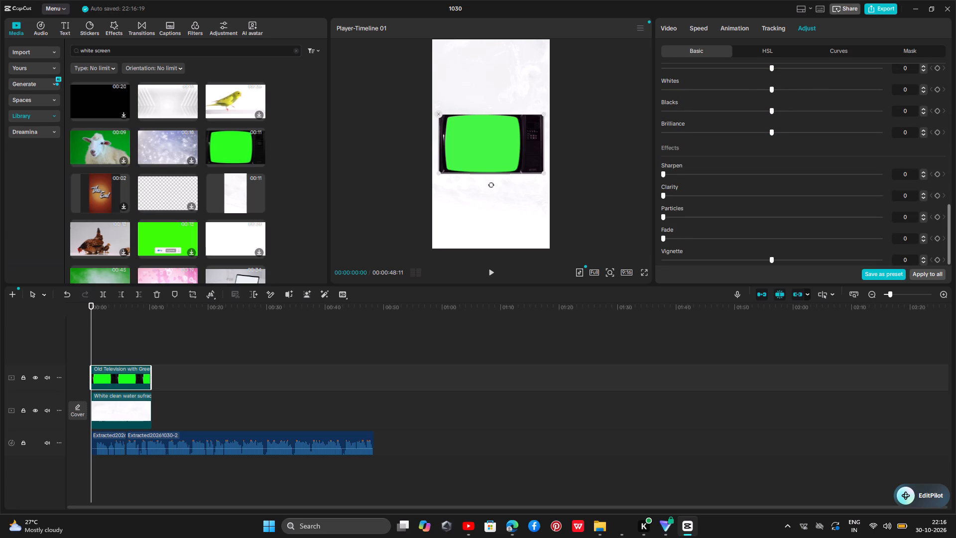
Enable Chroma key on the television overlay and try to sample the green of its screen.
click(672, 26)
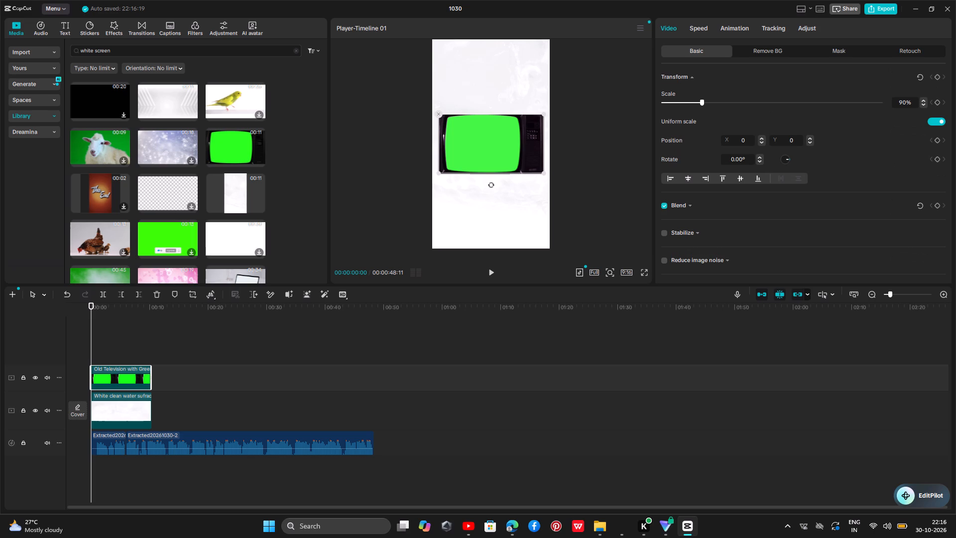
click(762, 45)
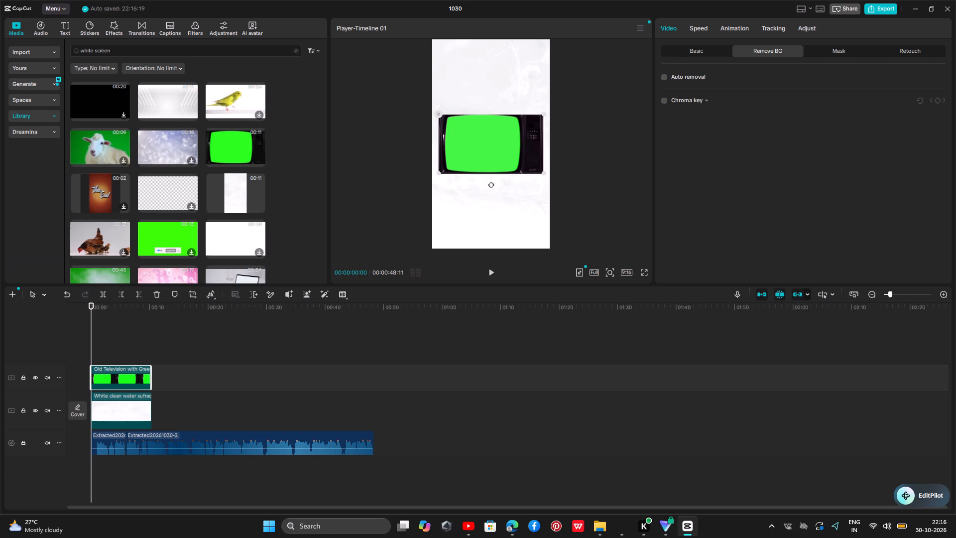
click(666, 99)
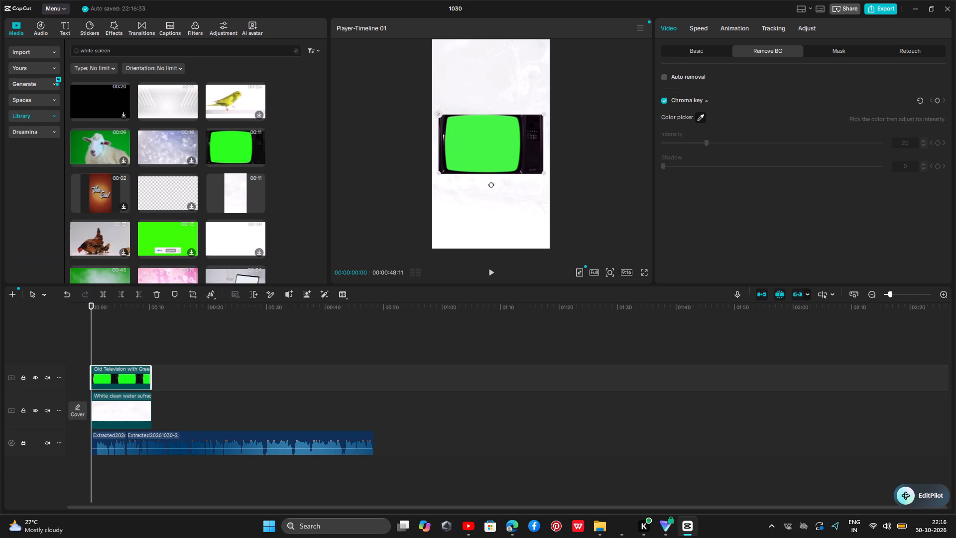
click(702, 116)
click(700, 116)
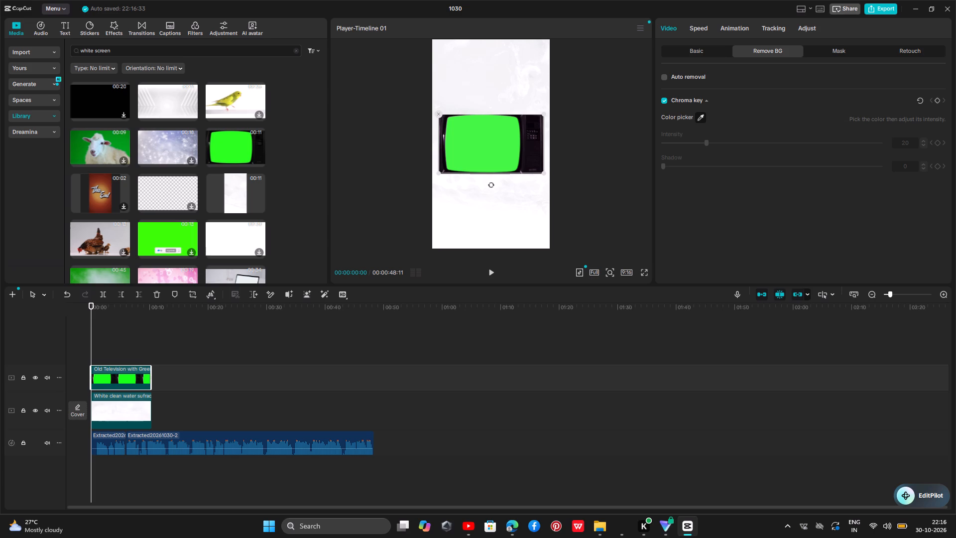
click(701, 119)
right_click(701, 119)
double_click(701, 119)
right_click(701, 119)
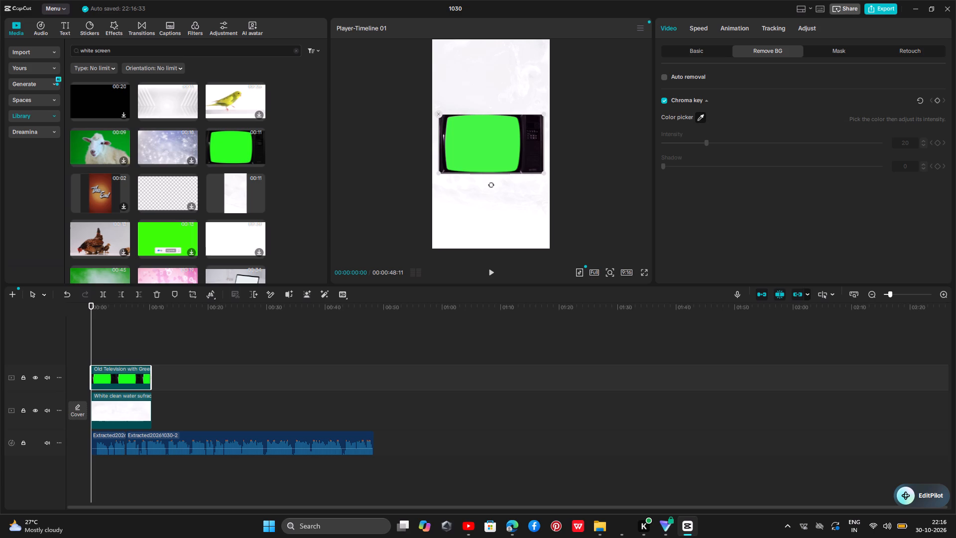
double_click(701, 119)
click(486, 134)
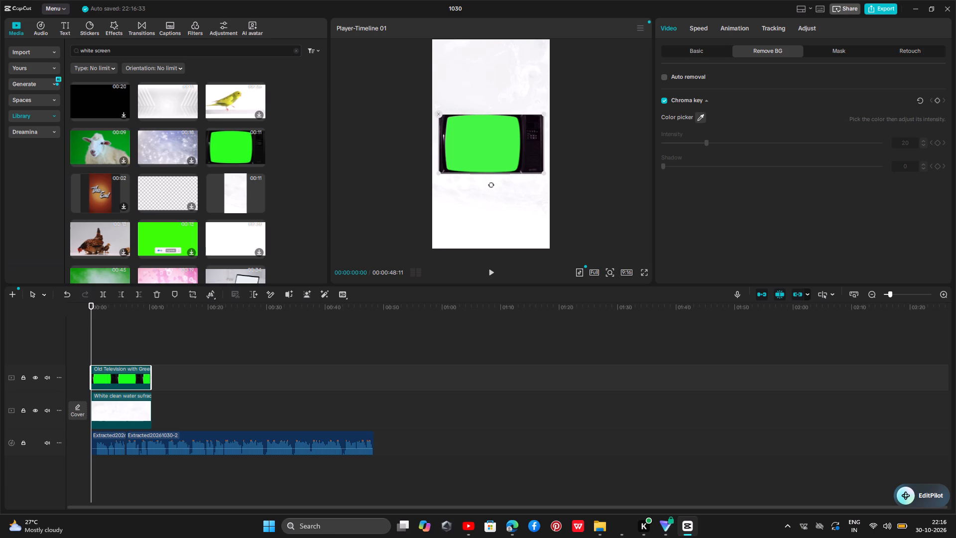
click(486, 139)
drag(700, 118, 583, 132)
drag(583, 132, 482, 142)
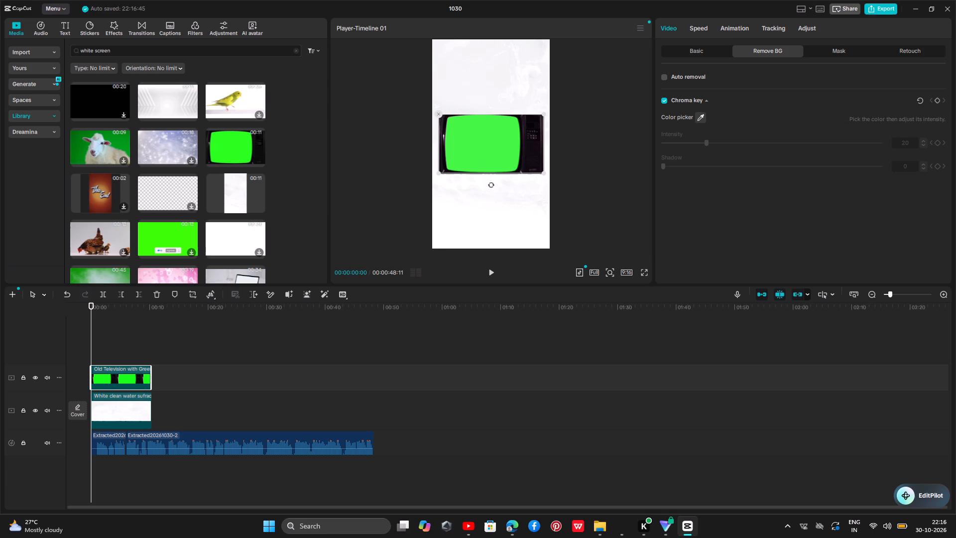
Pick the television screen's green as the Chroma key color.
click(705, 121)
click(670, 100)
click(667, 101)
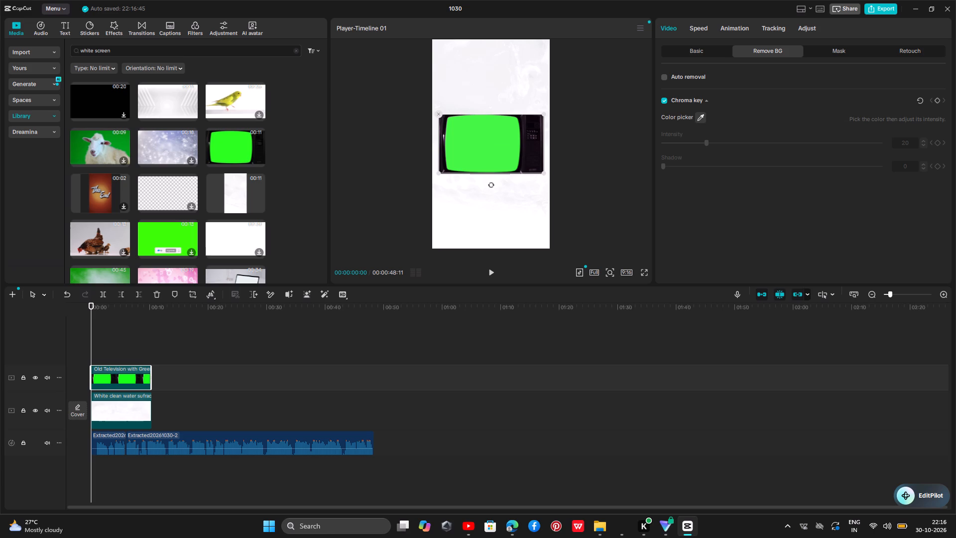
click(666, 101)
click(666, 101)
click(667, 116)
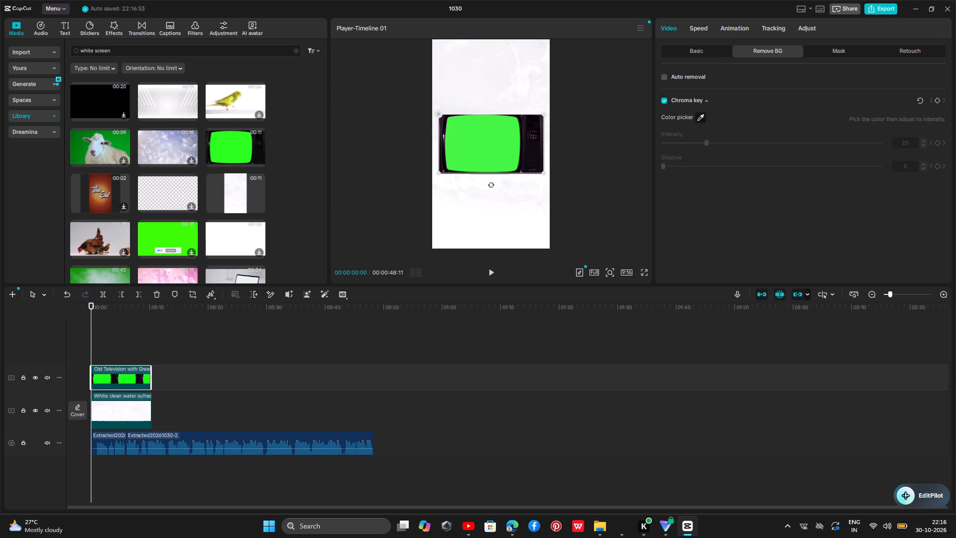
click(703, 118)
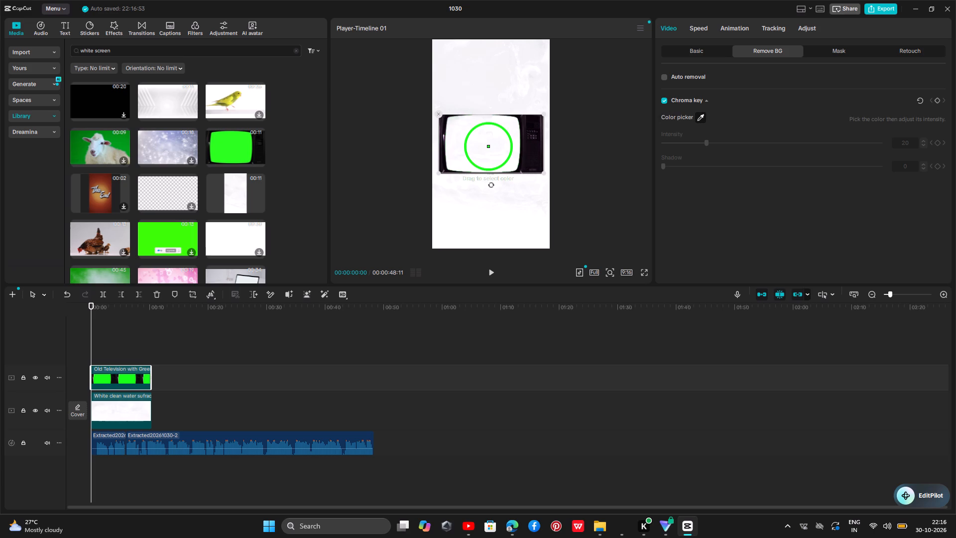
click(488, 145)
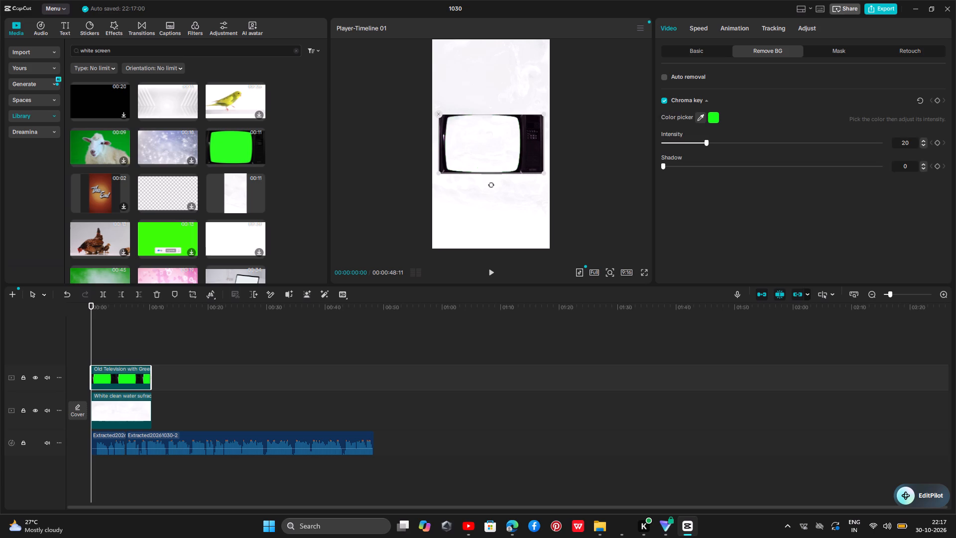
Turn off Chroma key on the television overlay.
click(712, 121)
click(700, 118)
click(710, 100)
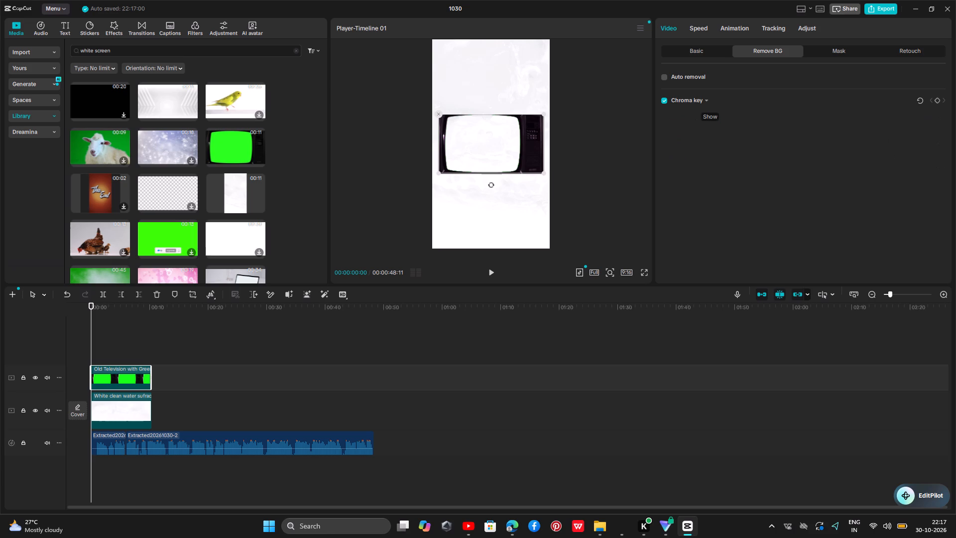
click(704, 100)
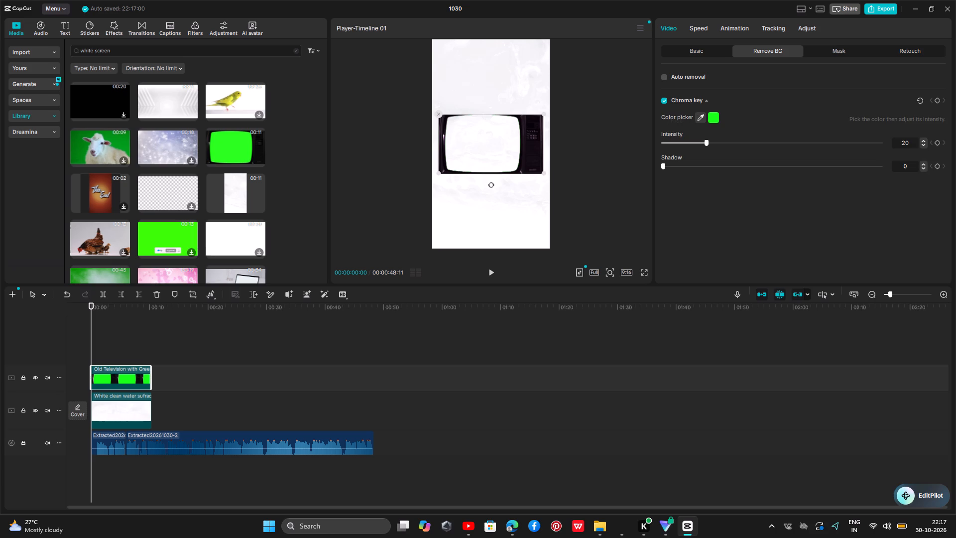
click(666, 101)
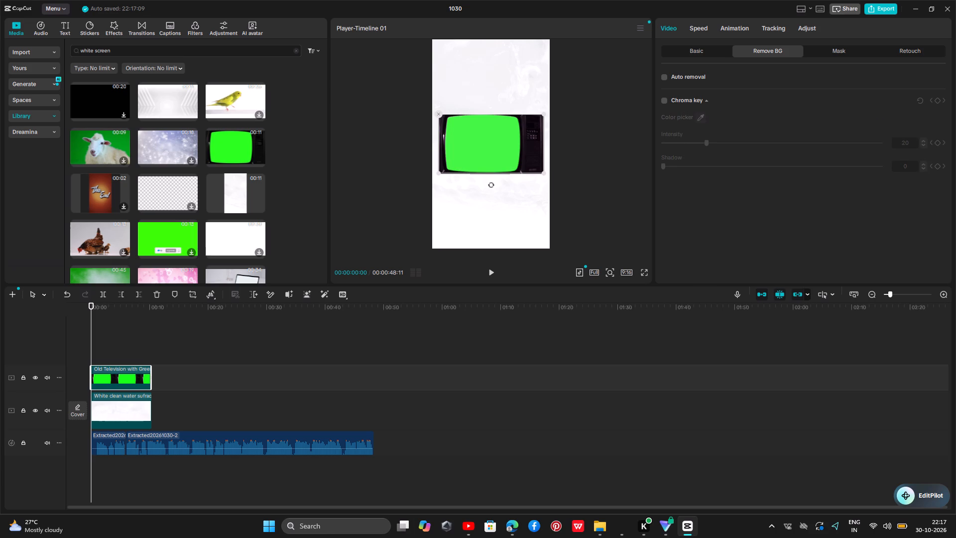
Switch to the browser window with the YouTube song video.
click(657, 142)
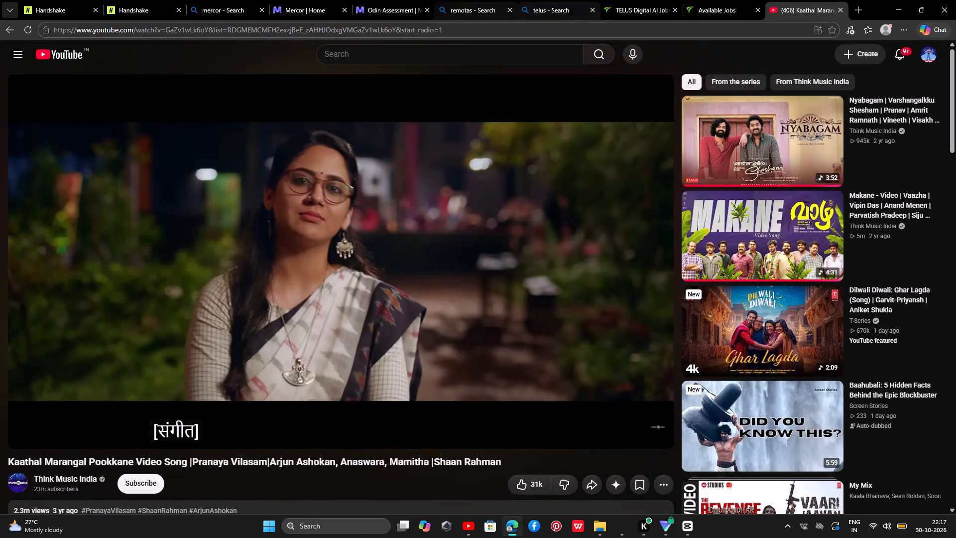
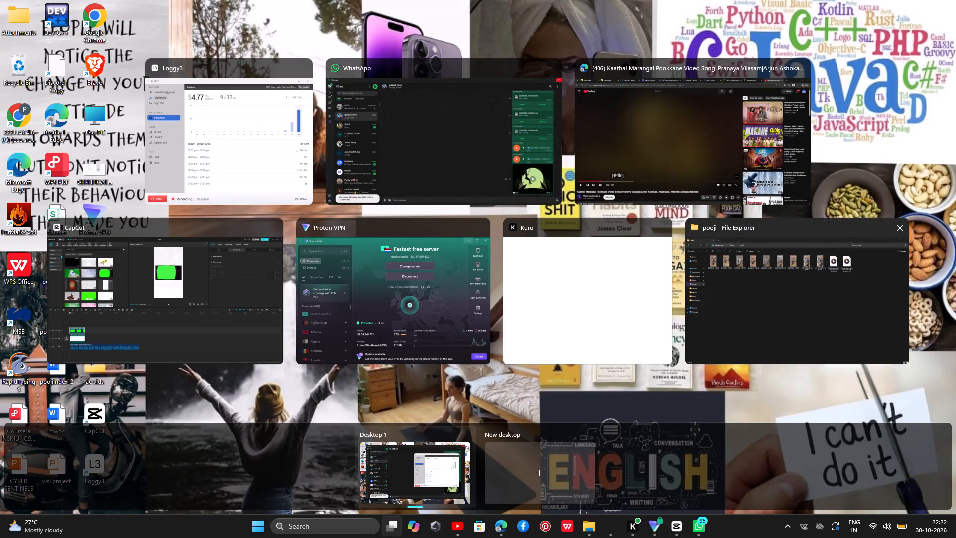
Return to CapCut project 1030 and add WhatsApp Video 2026-10-30 at 22.22.00.mp4 to the media and the timeline at 00:00.
click(125, 309)
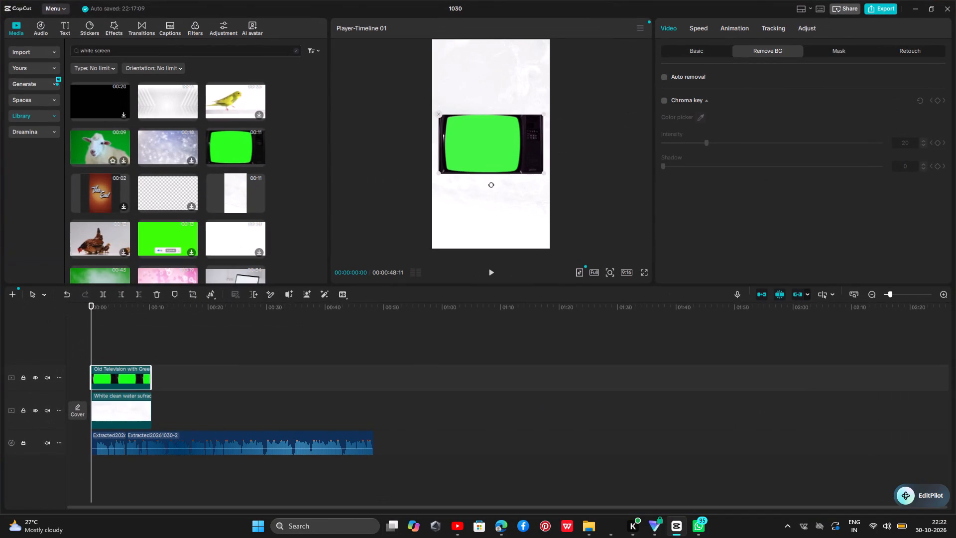
click(22, 57)
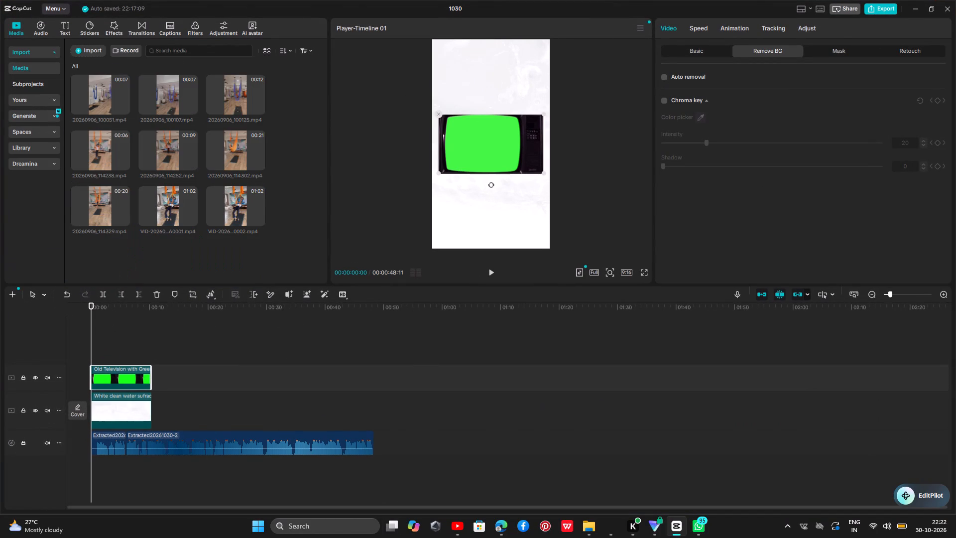
click(79, 53)
key(ctrl+v)
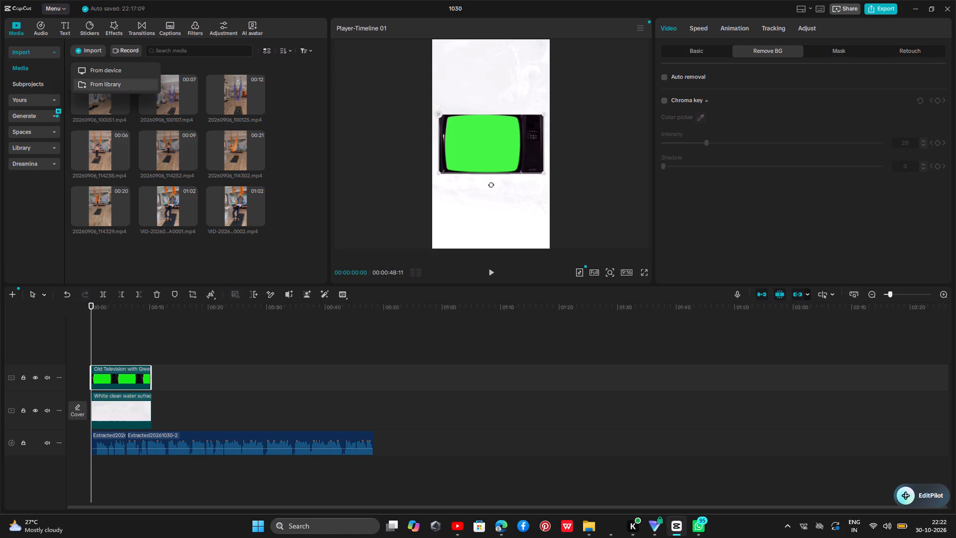
Import the copied WhatsApp Video 2026-10-30 at 22.22.00.mp4 into the project media.
click(92, 72)
key(ctrl+v)
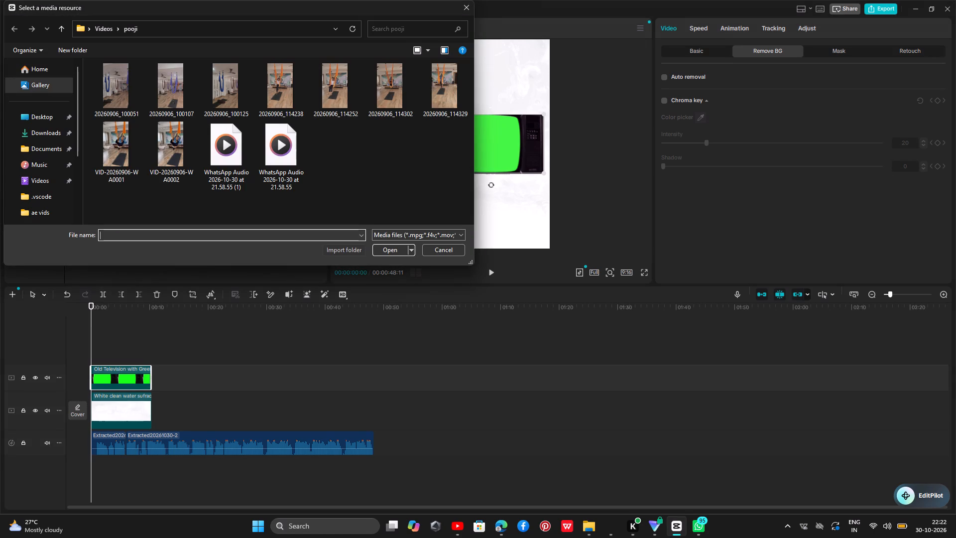
key(ctrl+v)
click(393, 247)
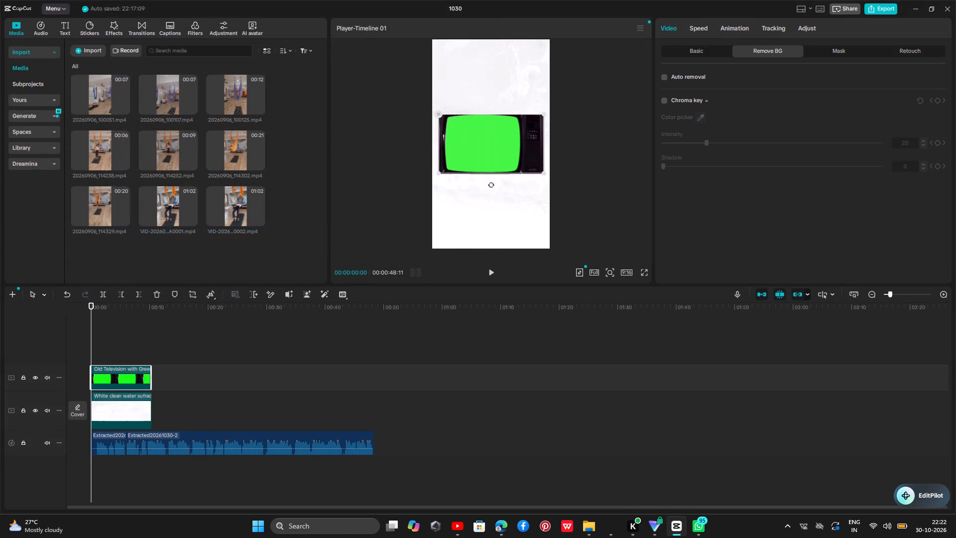
Place the WhatsApp video at 00:00 on a new track between the Old Television overlay and the white water background.
drag(120, 247, 120, 250)
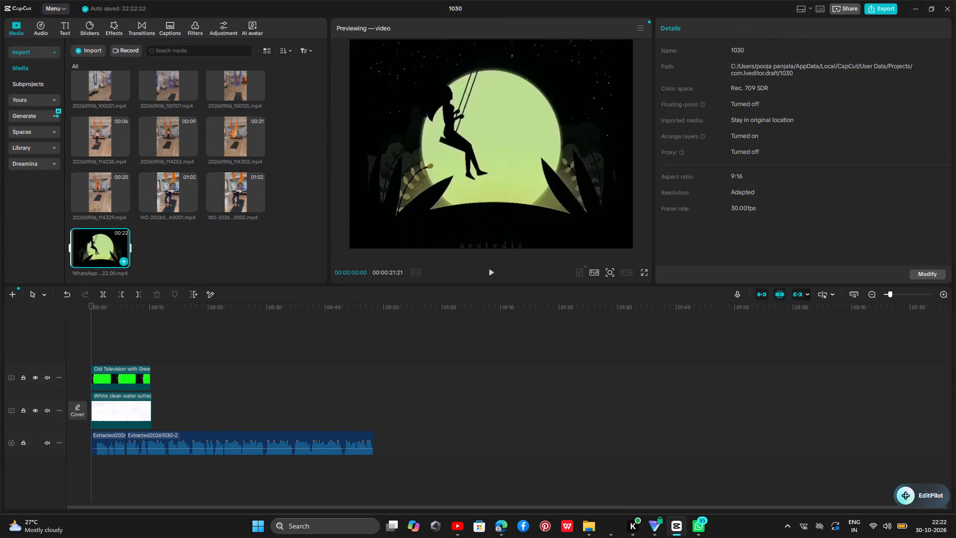
drag(120, 250, 113, 401)
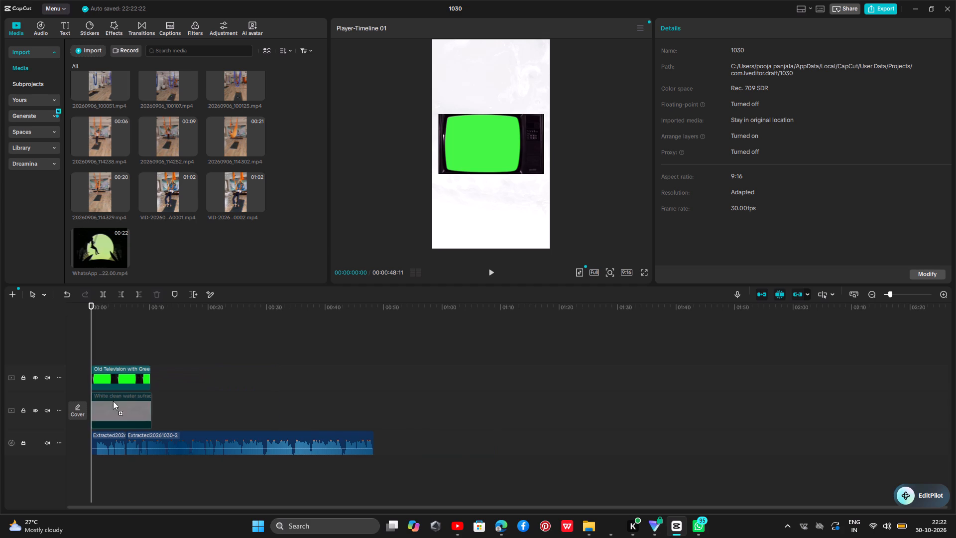
drag(113, 401, 118, 390)
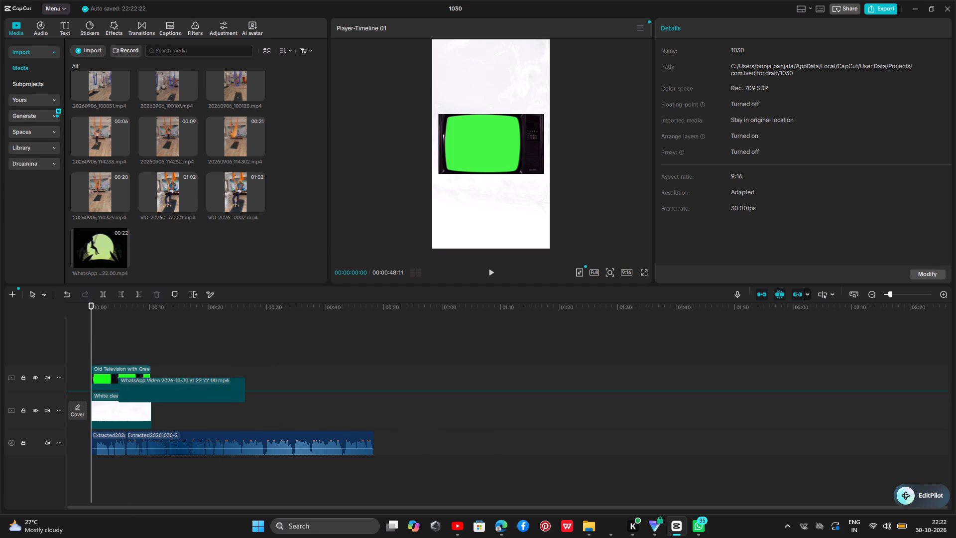
drag(171, 383, 141, 383)
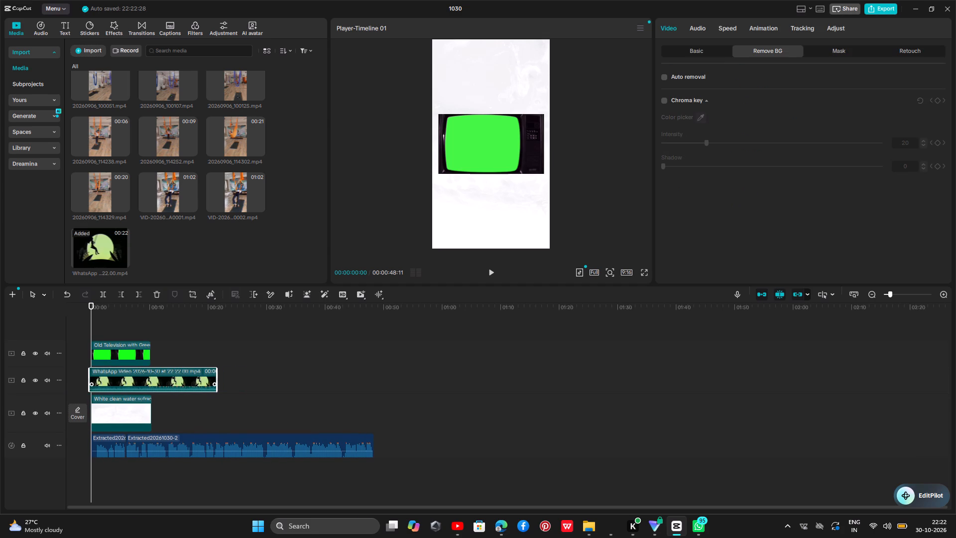
drag(141, 383, 145, 383)
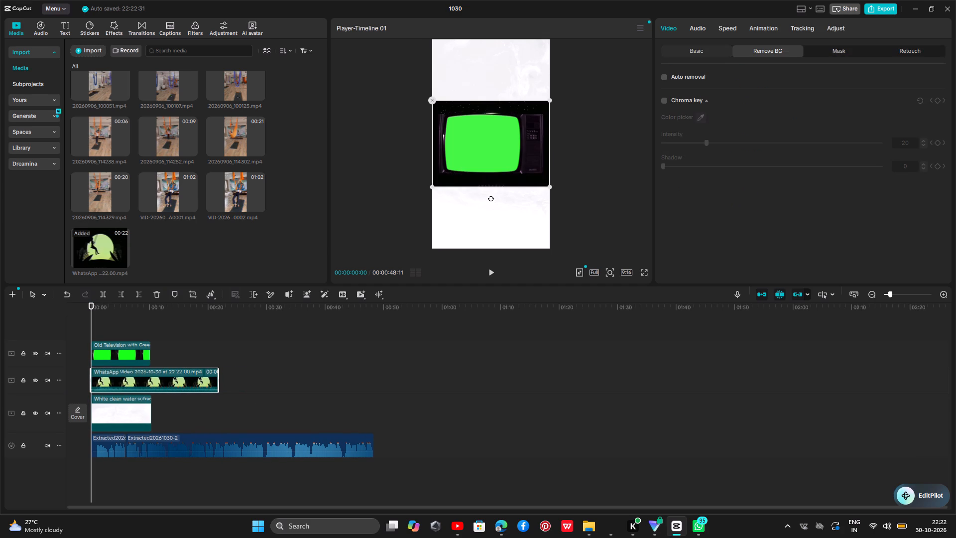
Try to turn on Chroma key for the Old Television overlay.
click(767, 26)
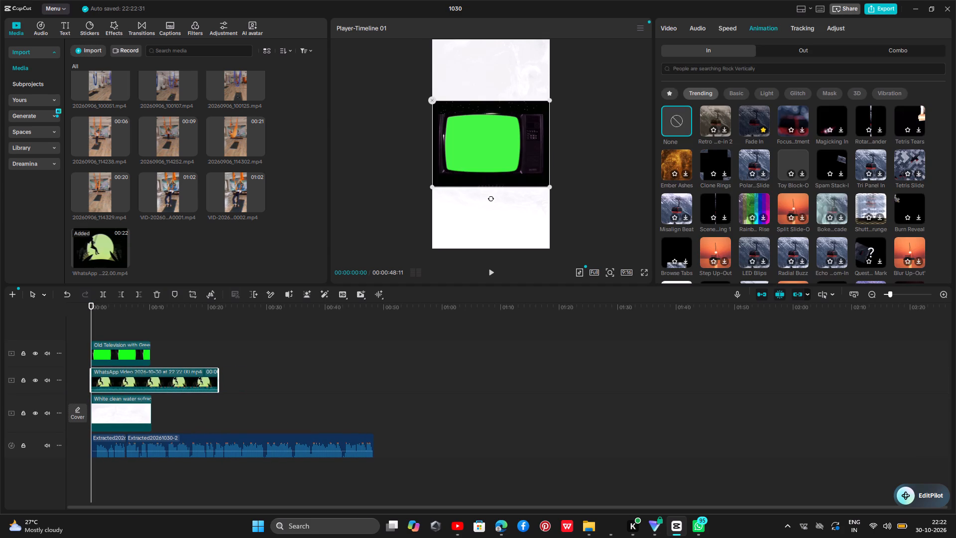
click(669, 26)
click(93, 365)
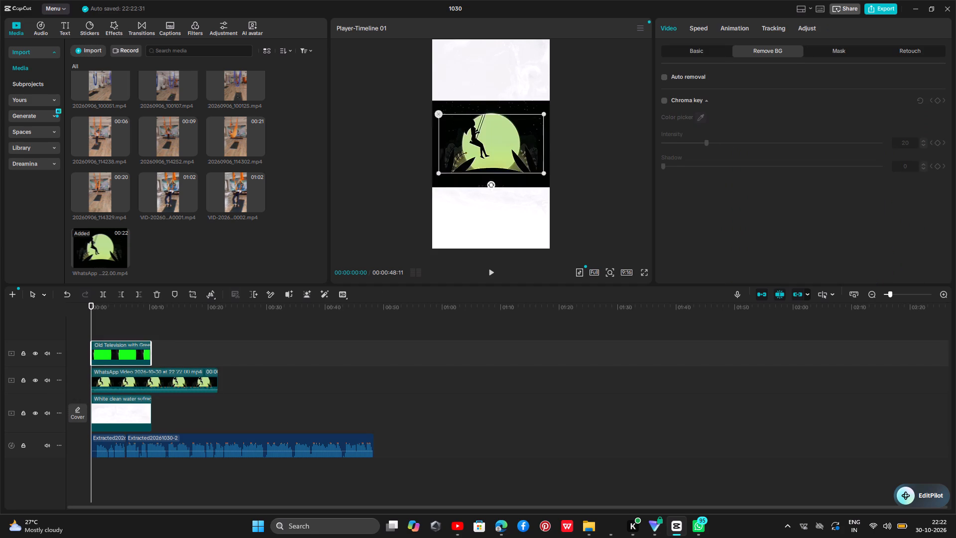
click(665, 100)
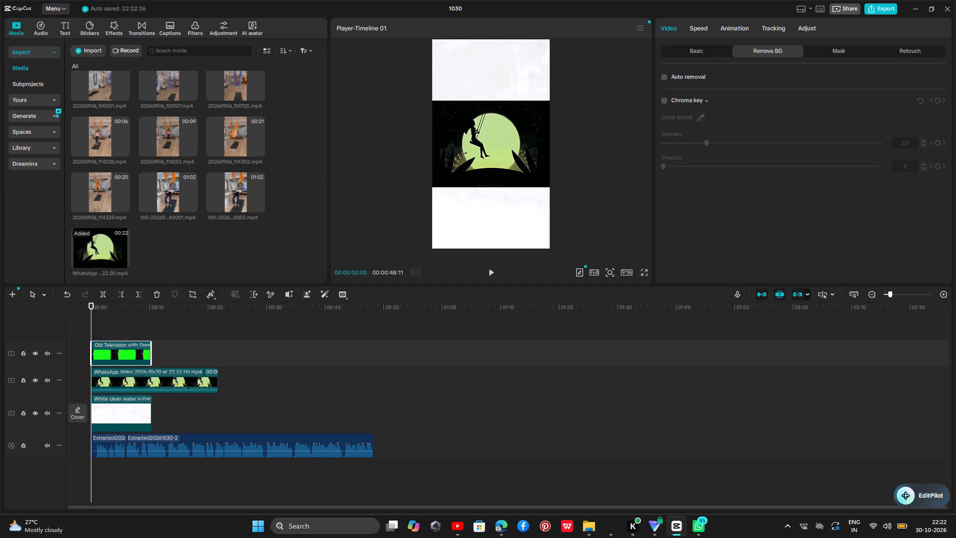
Scale down the WhatsApp video in the preview to about 86% of the frame width, close to the television's width.
click(504, 161)
drag(548, 186, 548, 185)
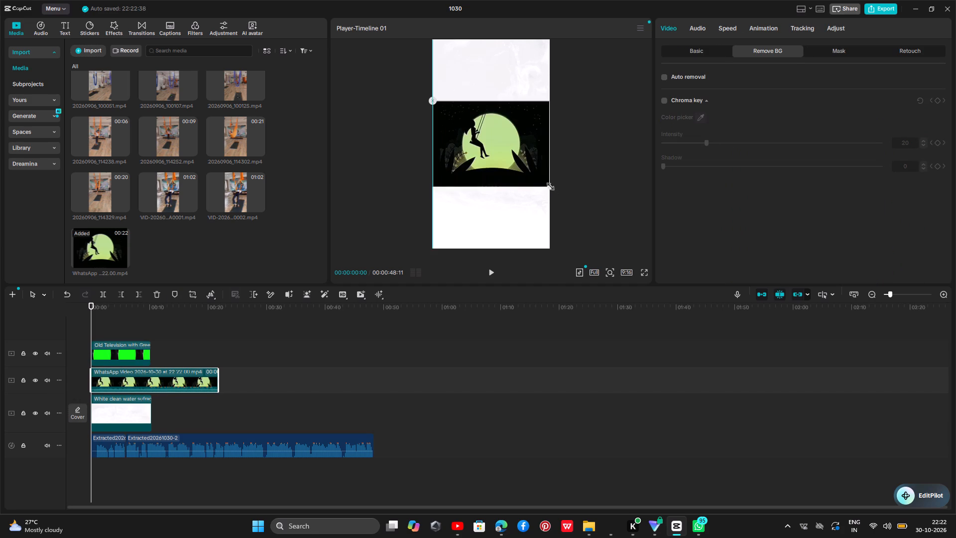
drag(548, 185, 522, 172)
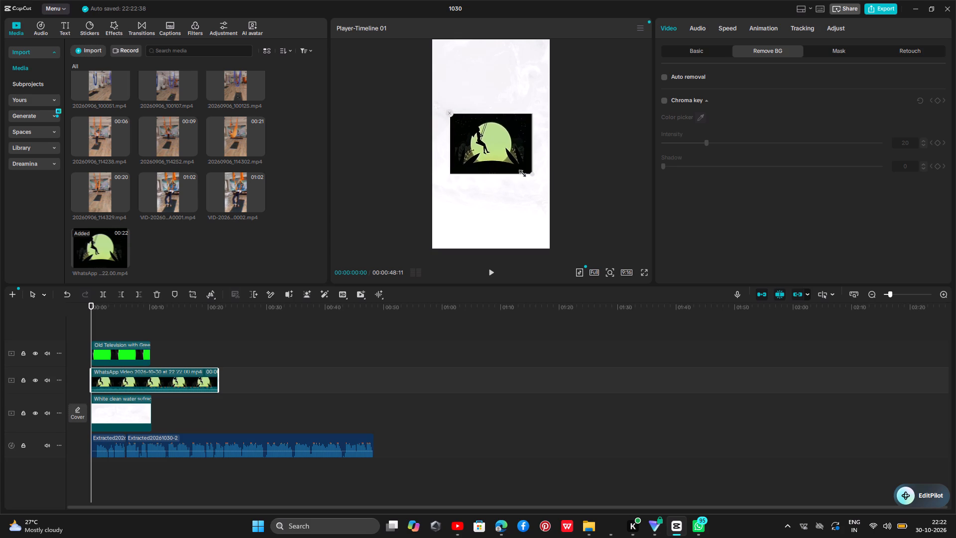
drag(522, 172, 537, 177)
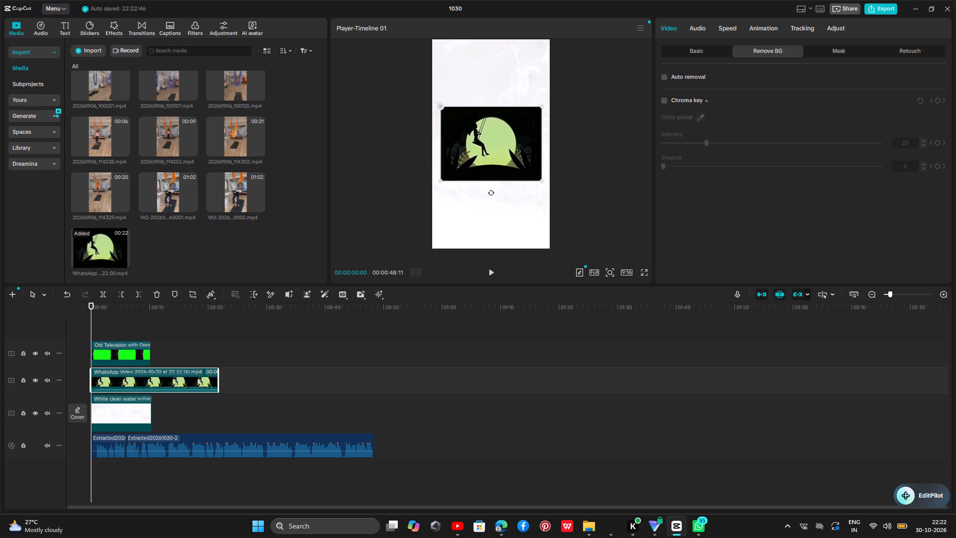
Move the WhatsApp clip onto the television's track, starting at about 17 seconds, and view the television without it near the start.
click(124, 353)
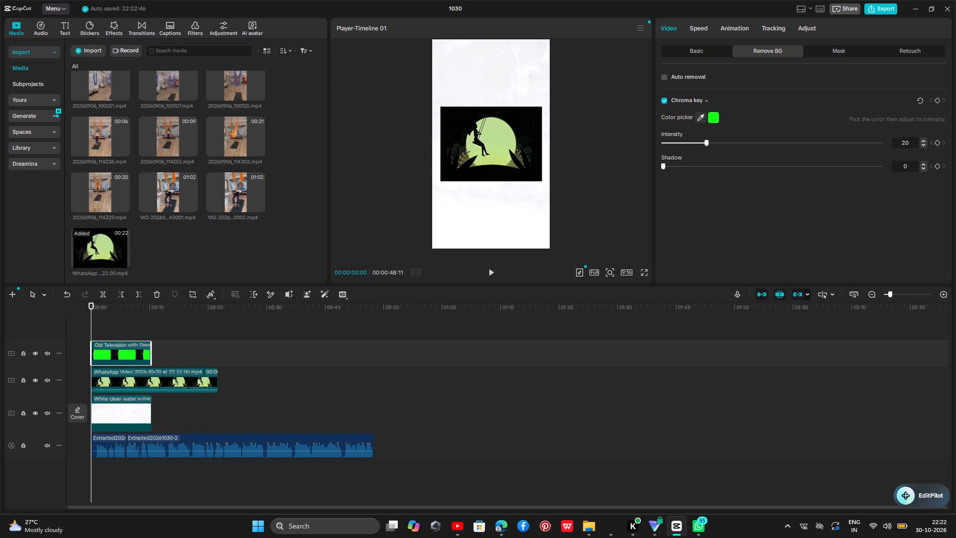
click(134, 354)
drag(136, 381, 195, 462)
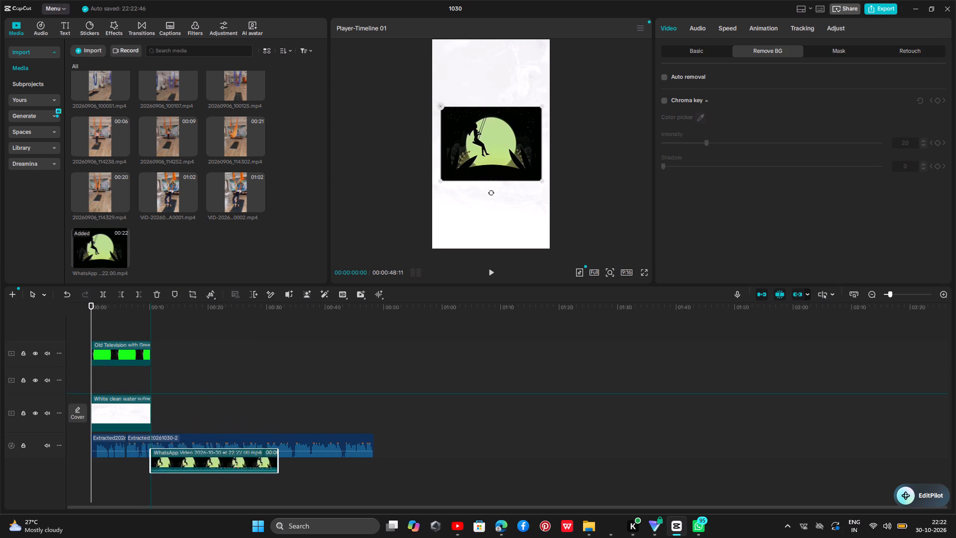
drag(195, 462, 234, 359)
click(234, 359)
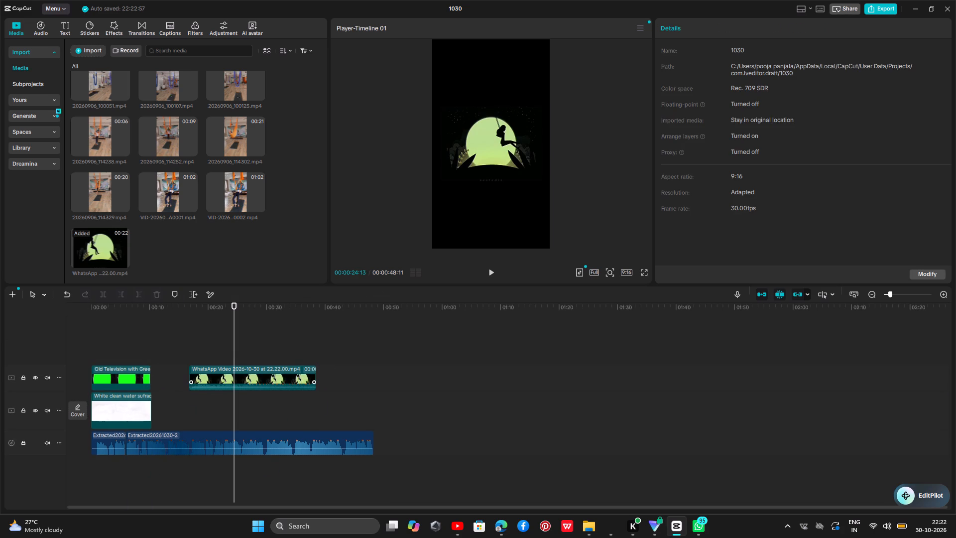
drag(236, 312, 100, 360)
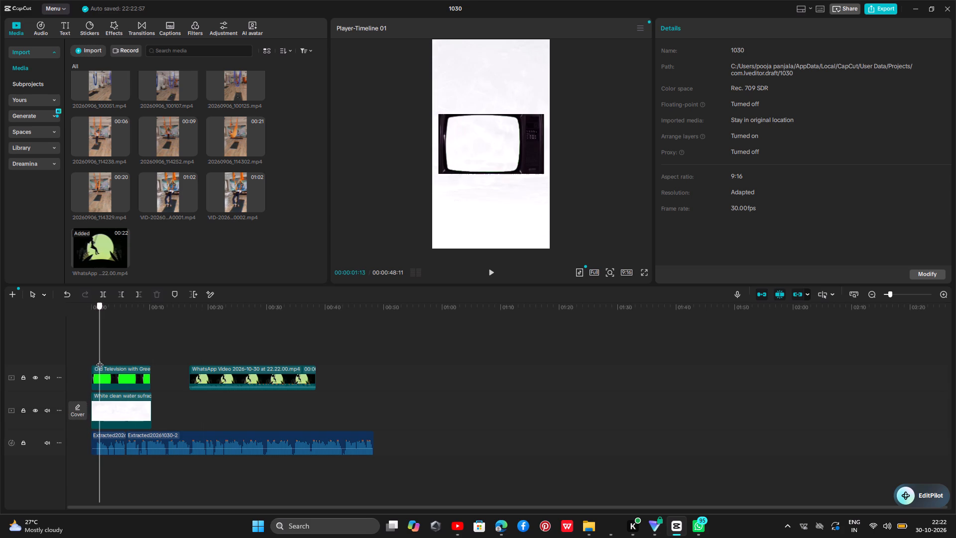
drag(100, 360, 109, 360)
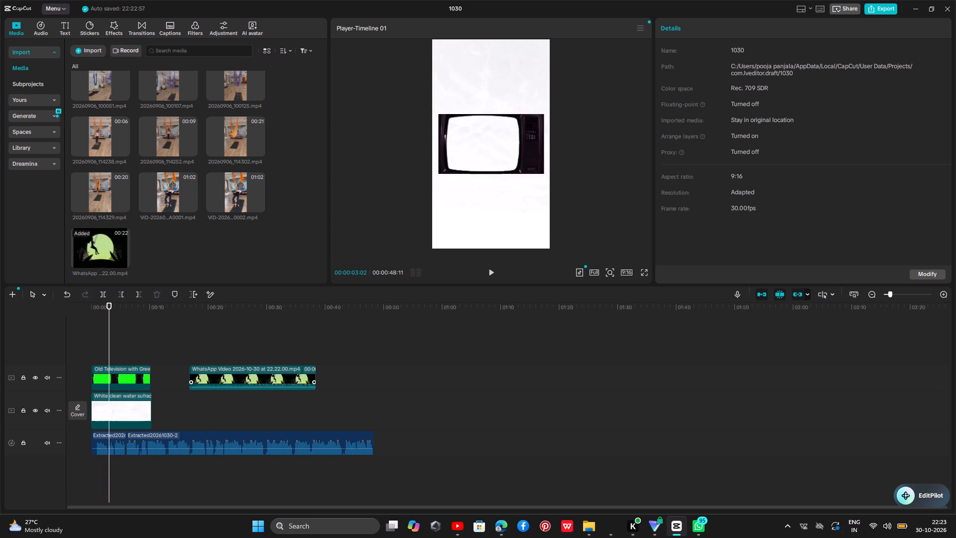
Place the WhatsApp clip on its own track between the television overlay and the white background, starting at 00:00.
drag(236, 376, 144, 393)
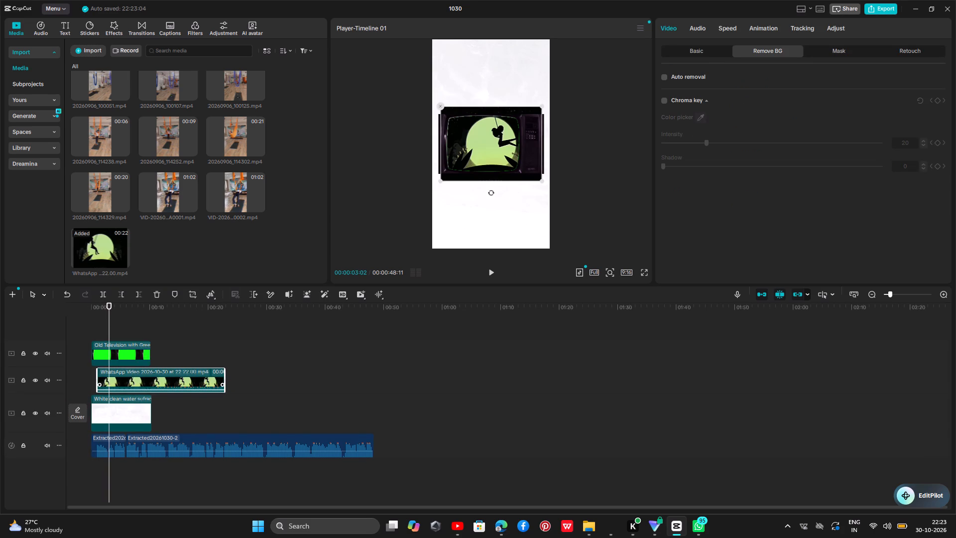
drag(165, 382, 160, 381)
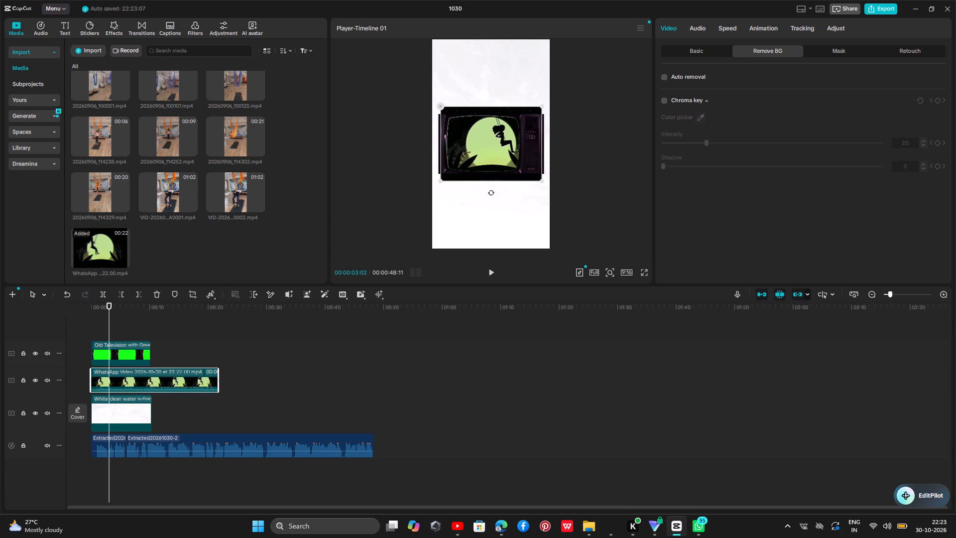
Scale down and reposition the WhatsApp clip in the preview so it fills the old television's screen.
click(495, 146)
click(175, 379)
drag(540, 179, 518, 171)
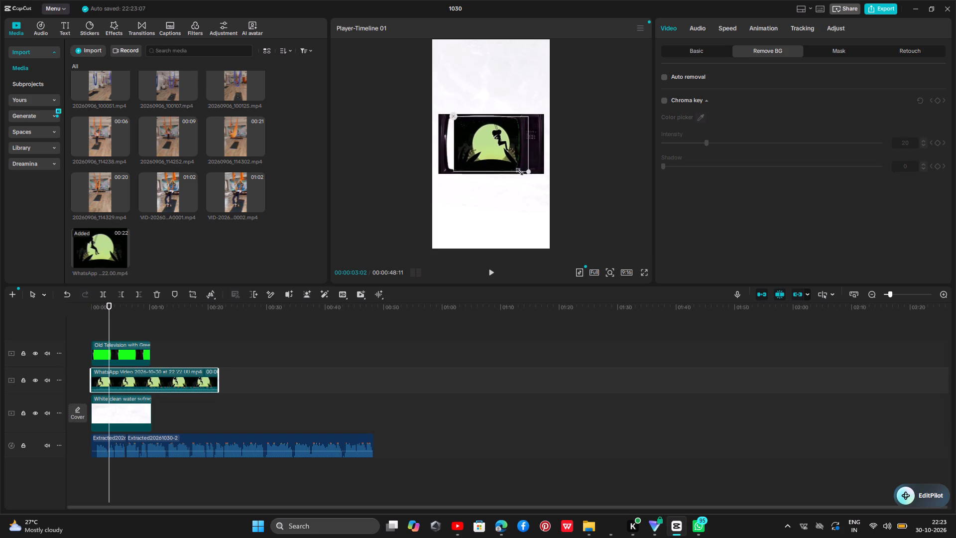
drag(518, 171, 513, 171)
drag(490, 155, 489, 155)
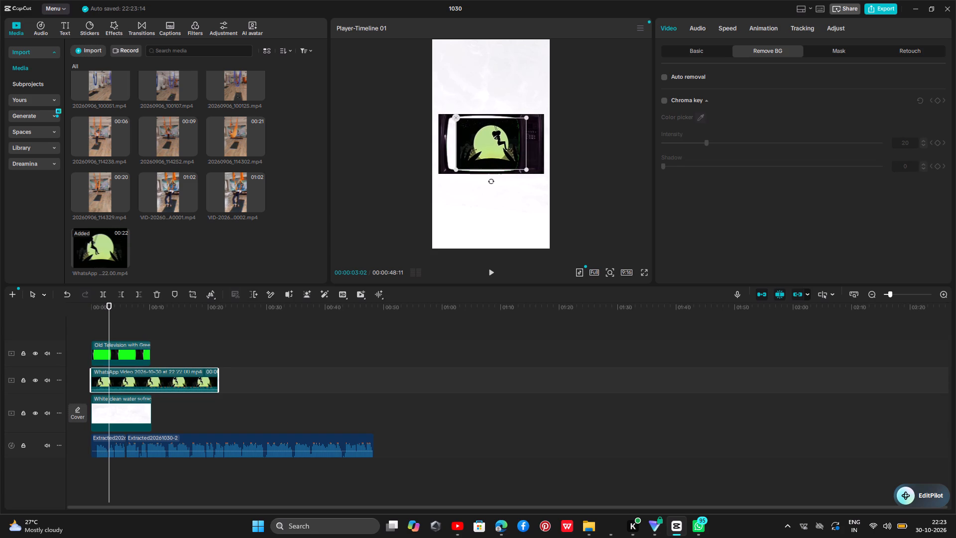
drag(489, 155, 482, 154)
drag(518, 170, 520, 171)
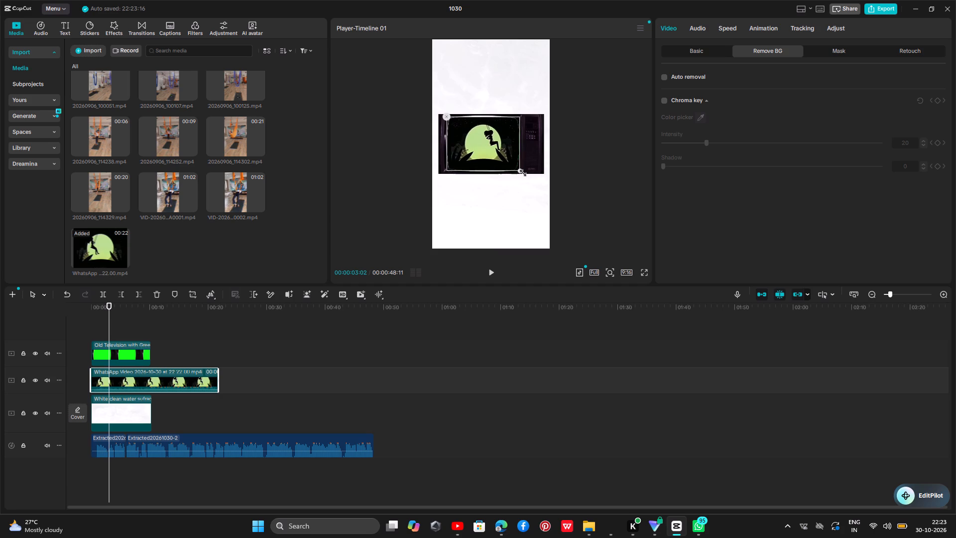
drag(520, 171, 522, 177)
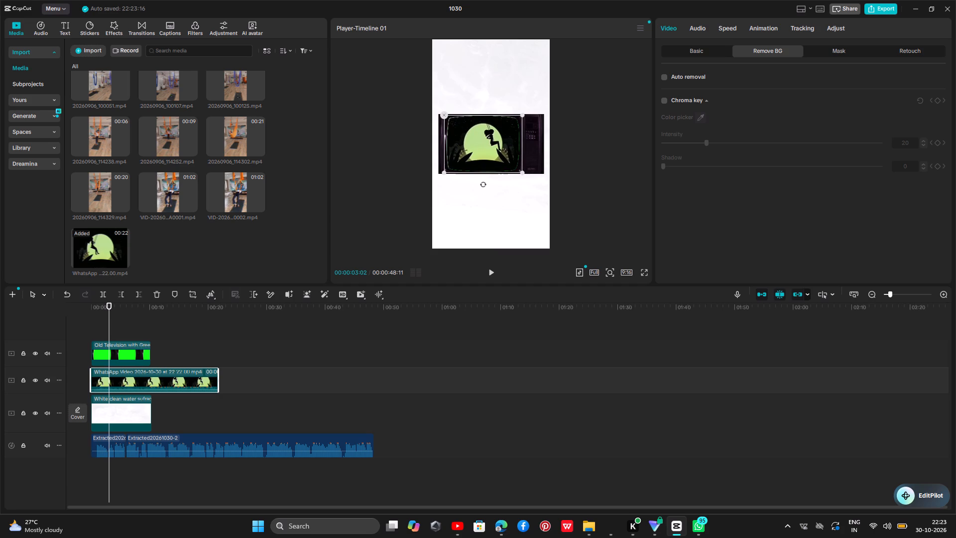
Play the timeline from the start to check the WhatsApp clip inside the television.
click(541, 267)
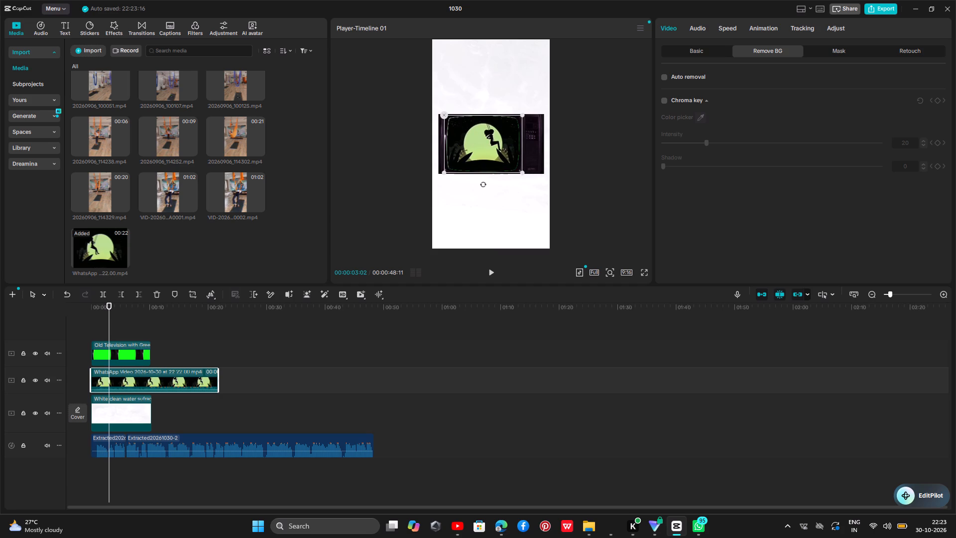
click(513, 336)
click(205, 335)
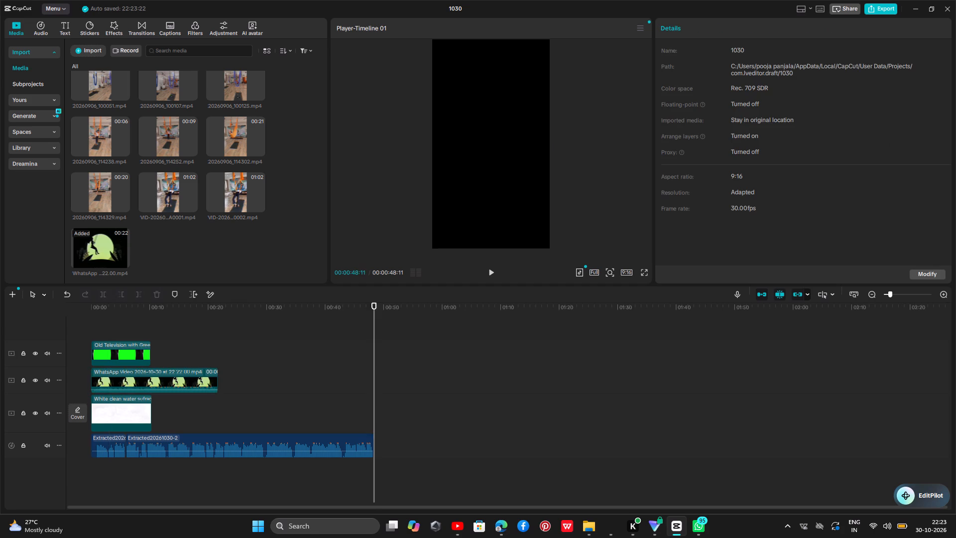
drag(206, 333, 46, 351)
key(space)
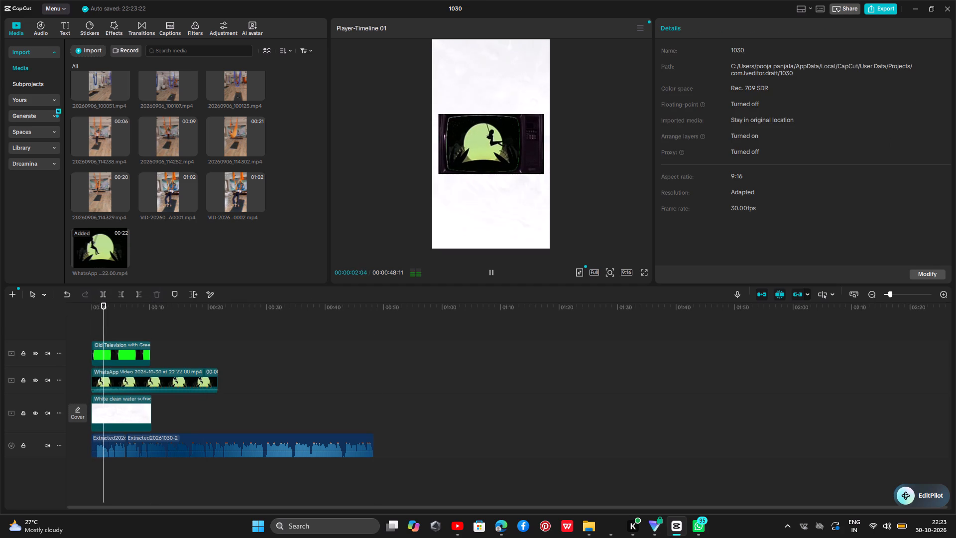
key(space)
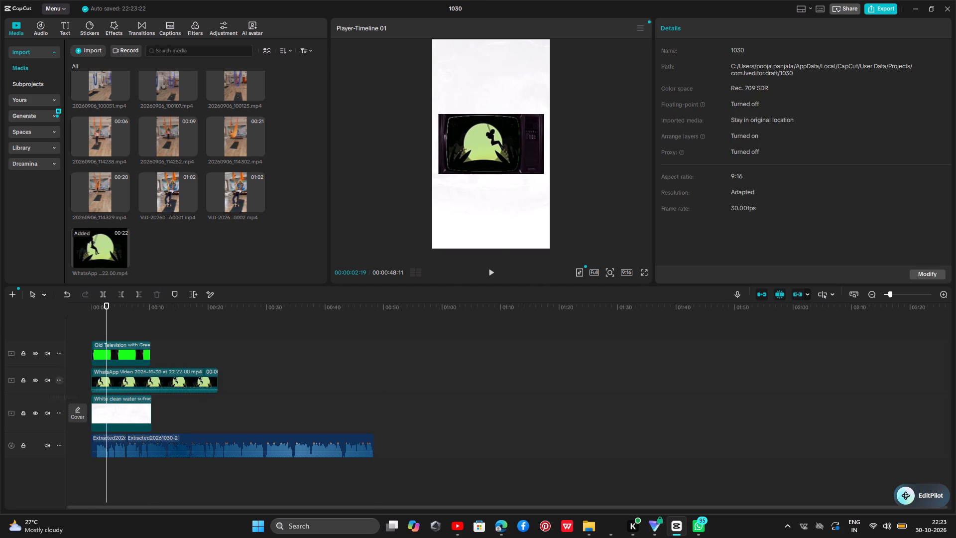
Mute the WhatsApp clip, television overlay and white background tracks.
click(48, 383)
click(47, 357)
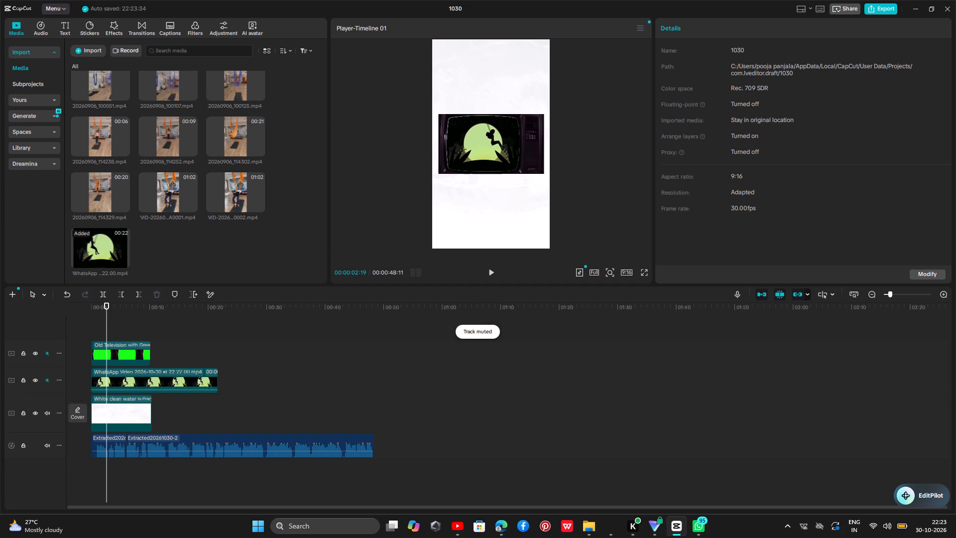
click(48, 412)
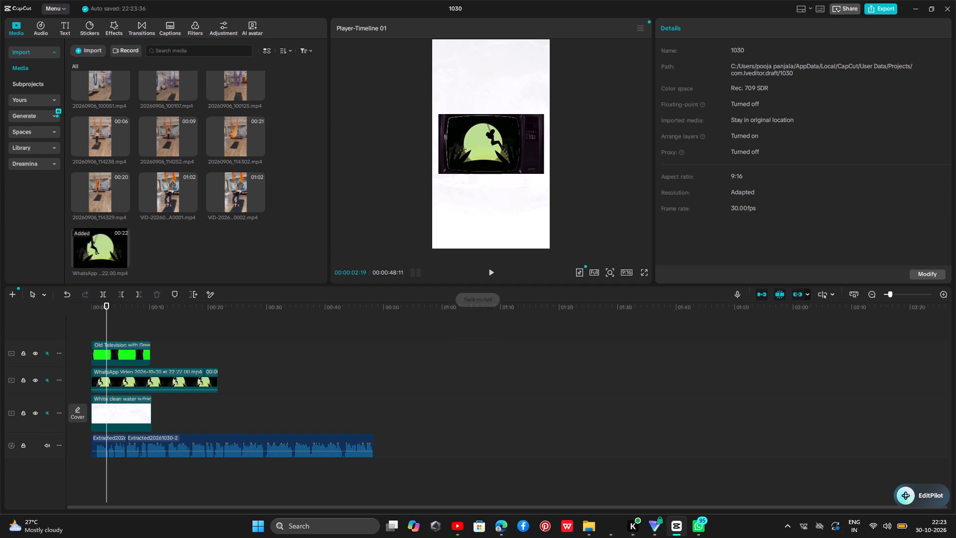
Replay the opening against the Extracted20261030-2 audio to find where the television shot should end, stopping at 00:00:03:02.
click(117, 352)
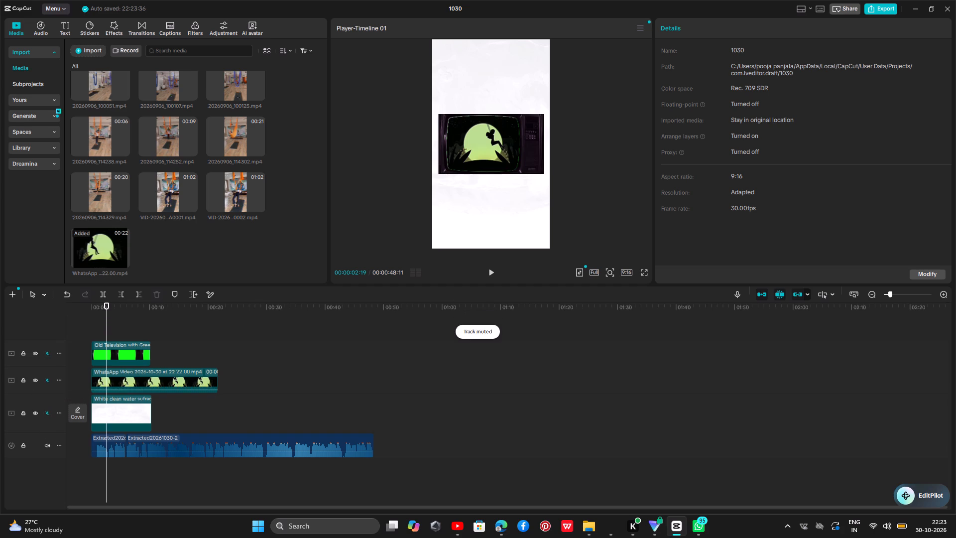
click(119, 345)
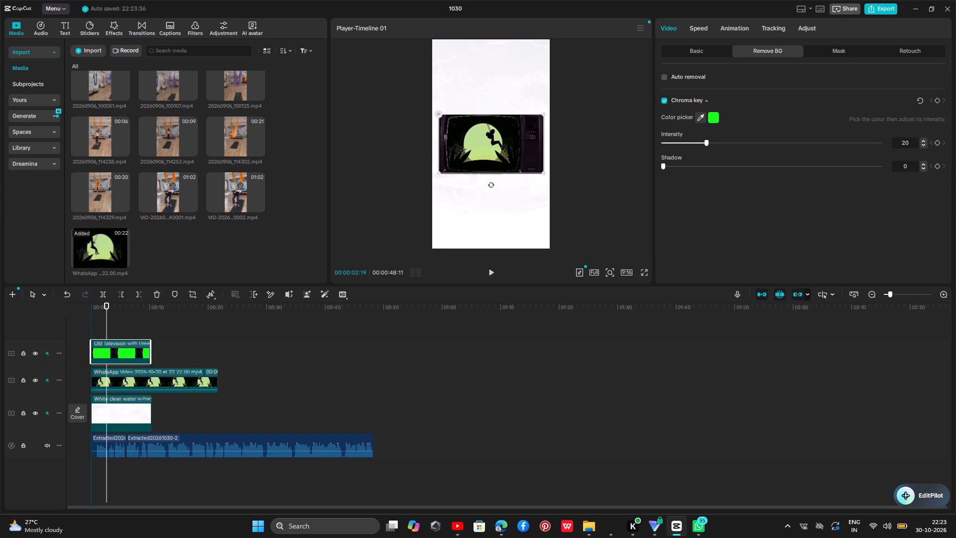
click(137, 372)
drag(137, 372, 132, 372)
drag(107, 309, 51, 324)
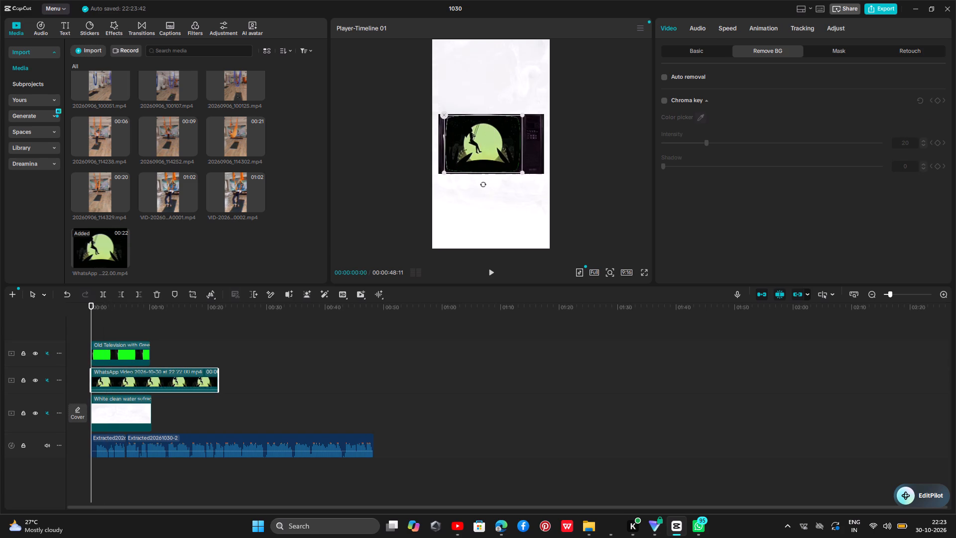
key(space)
click(135, 326)
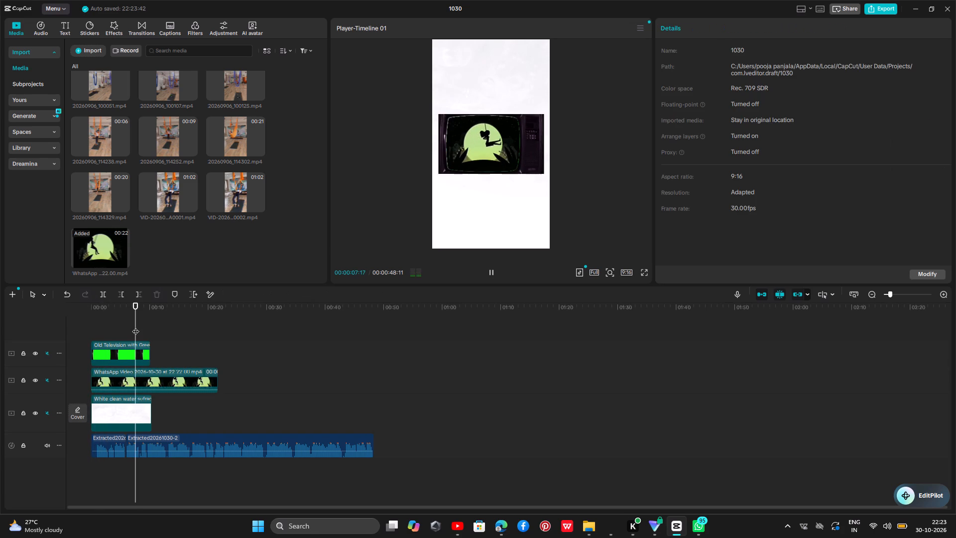
click(117, 327)
drag(117, 327, 90, 330)
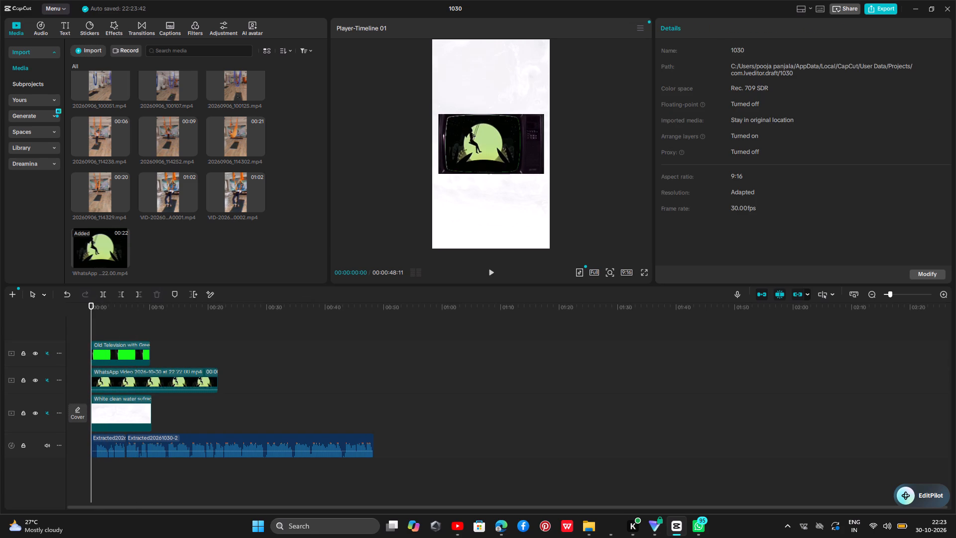
key(space)
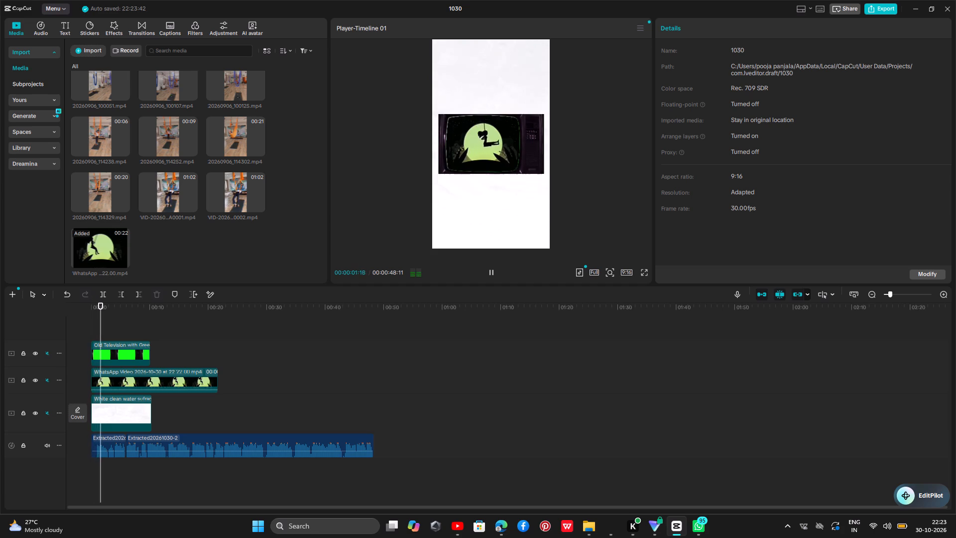
key(space)
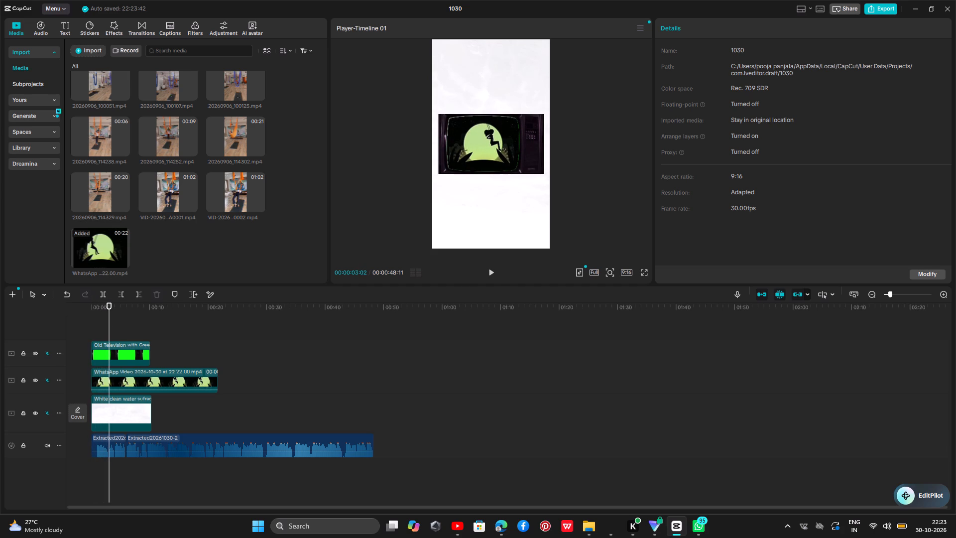
Split the television overlay at 00:00:03:02 and delete the part after the cut.
click(111, 354)
key(ctrl+b)
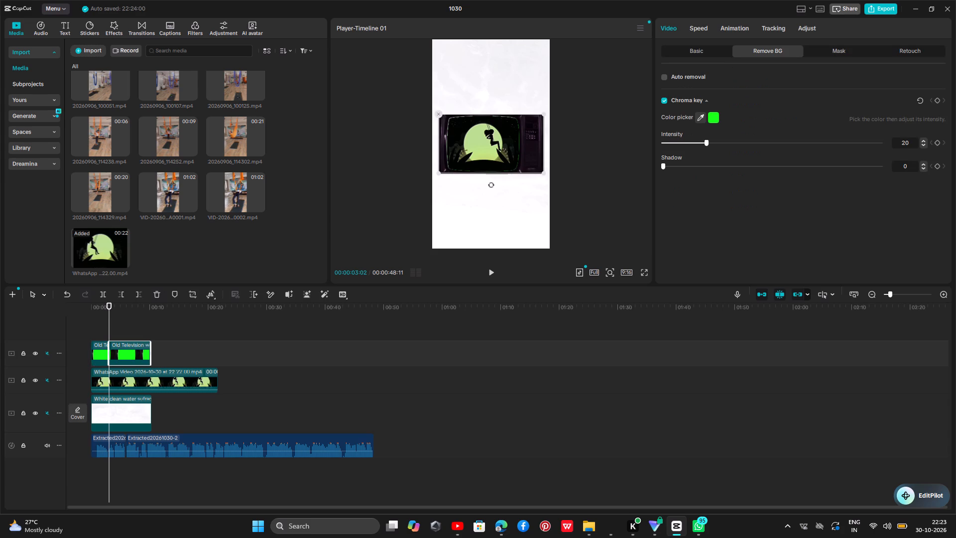
key(BackSpace)
Split the WhatsApp clip at 00:00:03:02 and delete the part after the cut.
click(117, 382)
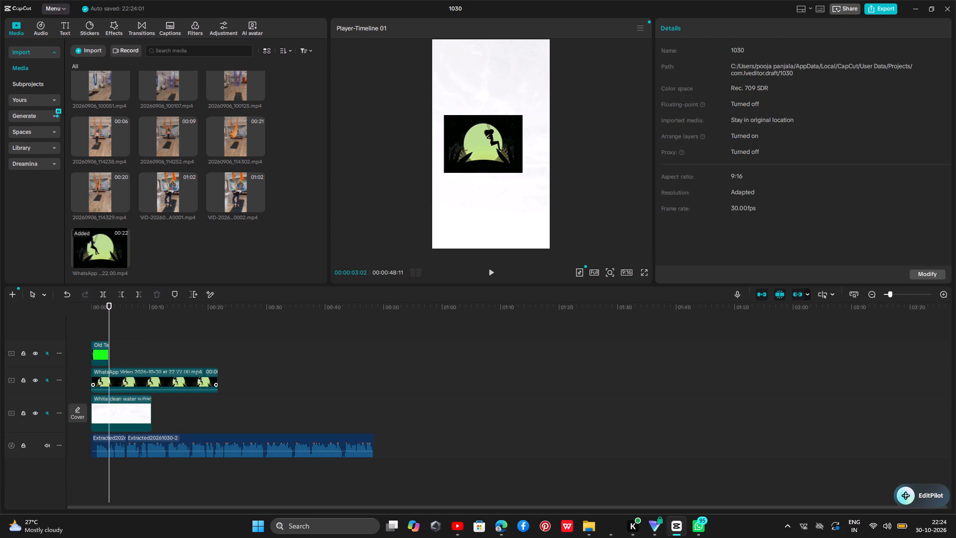
key(ctrl+v)
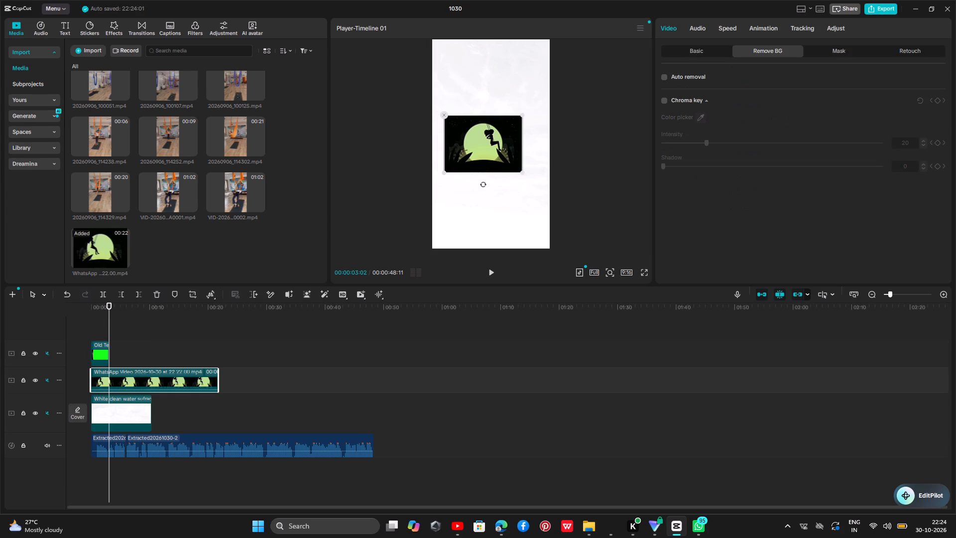
click(125, 381)
key(ctrl+v)
click(125, 381)
key(ctrl+b)
key(BackSpace)
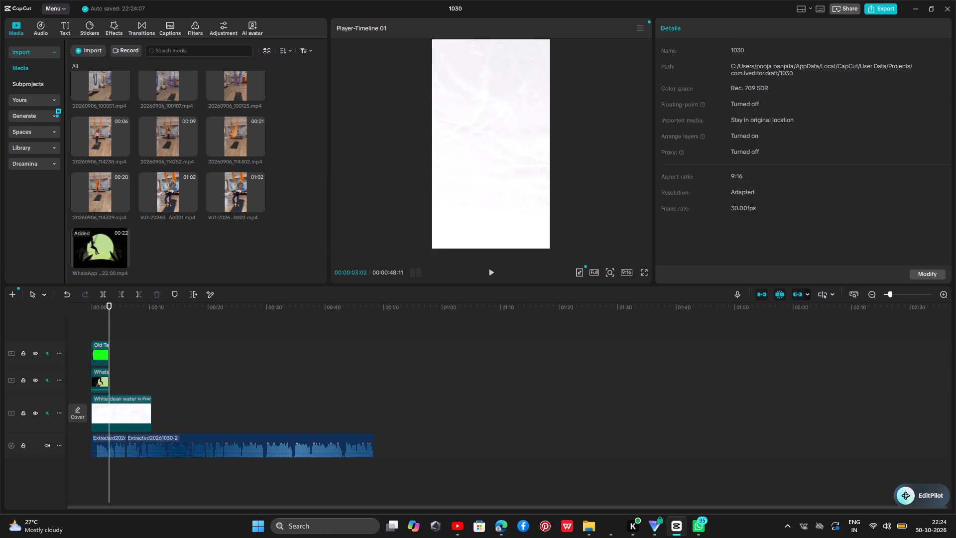
Replay the opening to 00:00:02:25 and add a default text clip there on a new track above the television overlay.
drag(111, 310, 90, 316)
key(space)
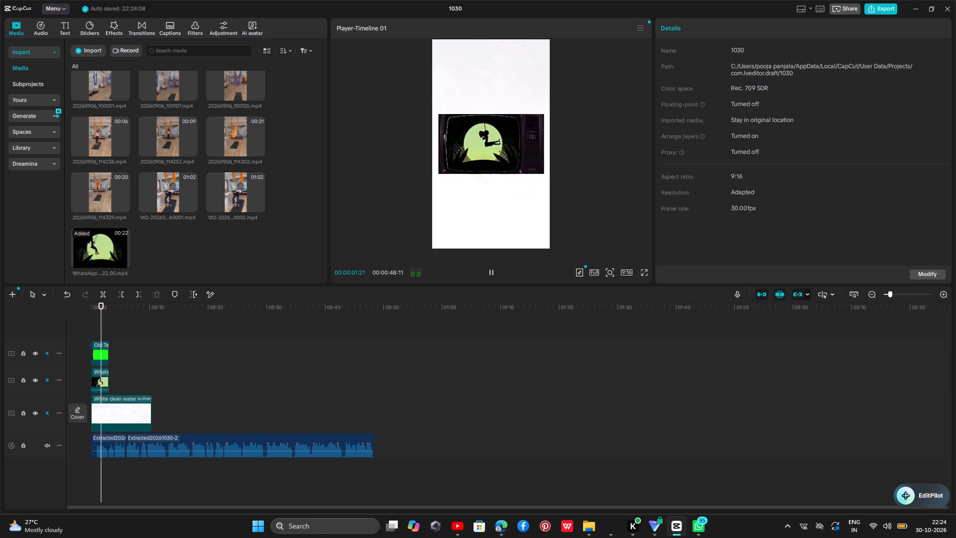
key(space)
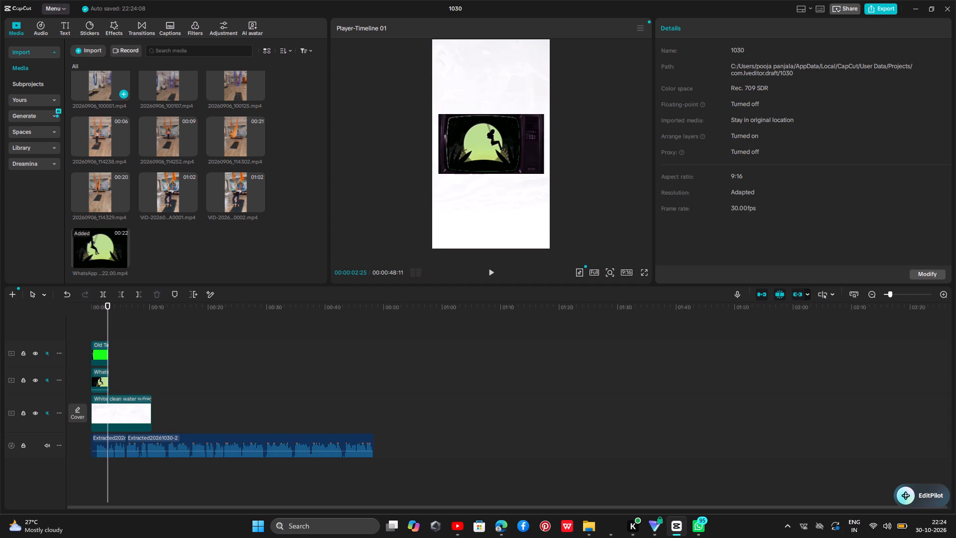
click(64, 28)
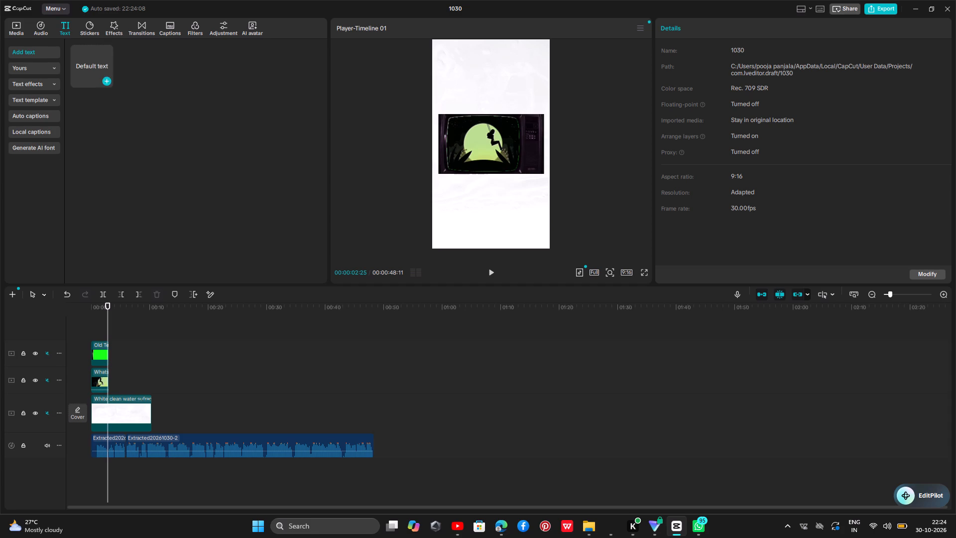
drag(90, 71, 108, 333)
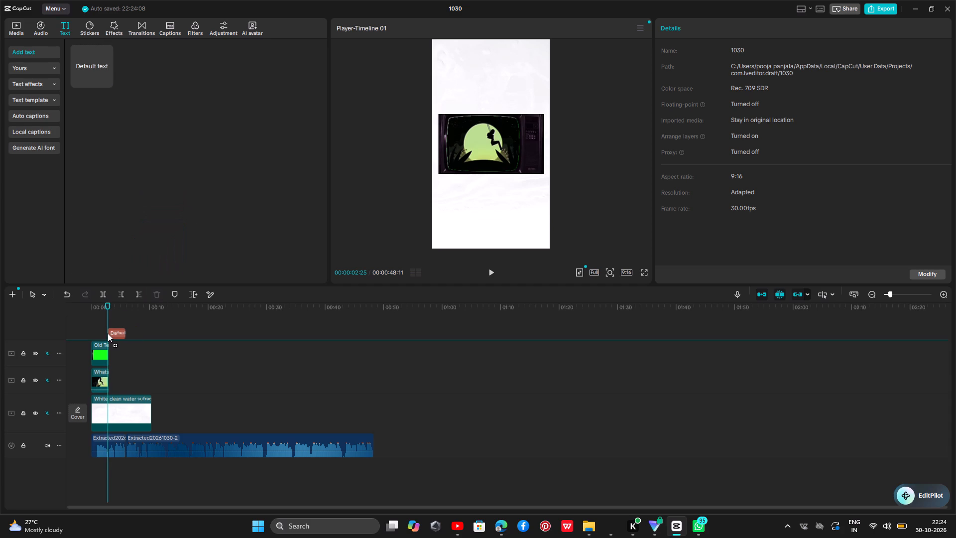
drag(108, 333, 107, 333)
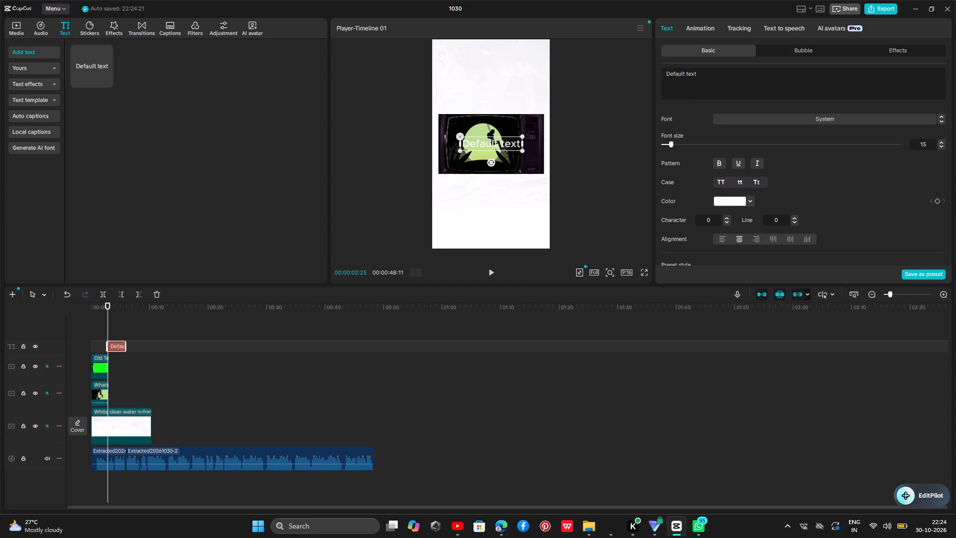
Replace the default text with "BUT" and set its font to Kirbe.
drag(488, 141, 488, 152)
drag(713, 80, 662, 74)
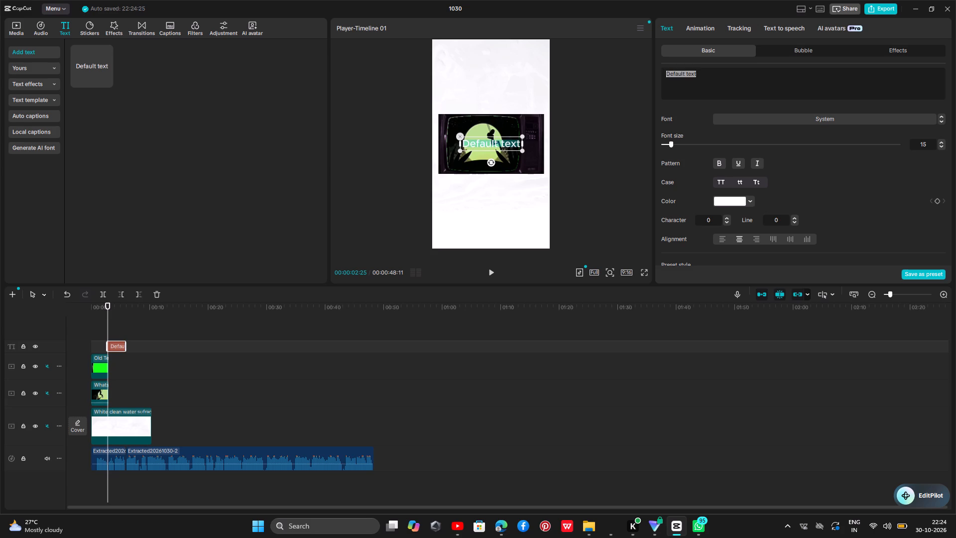
drag(662, 74, 614, 82)
drag(729, 83, 666, 77)
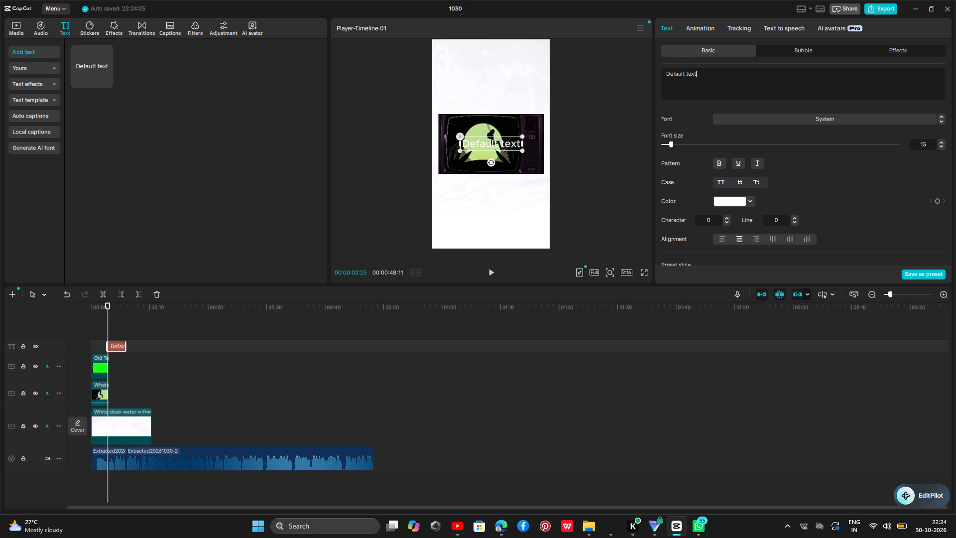
drag(666, 77, 666, 70)
key(BackSpace)
text(BUT)
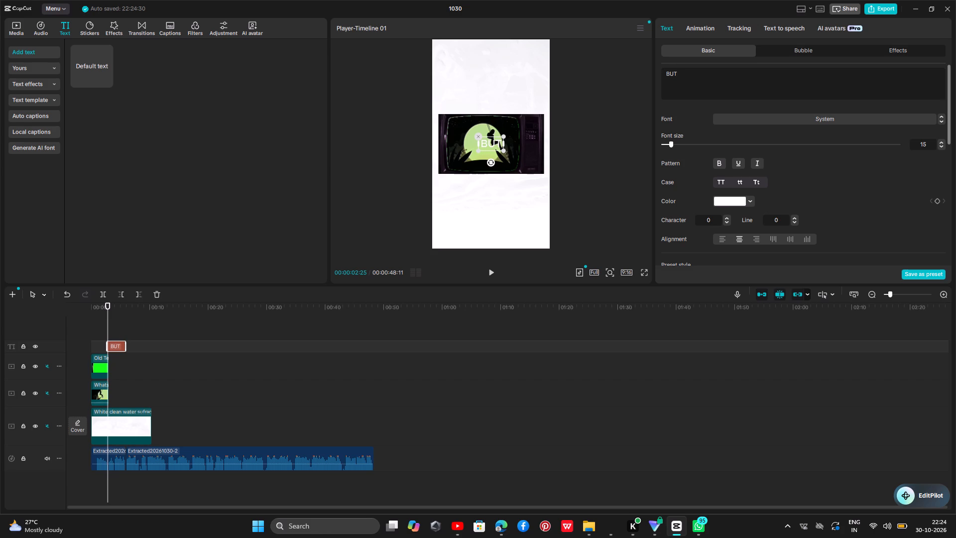
click(941, 121)
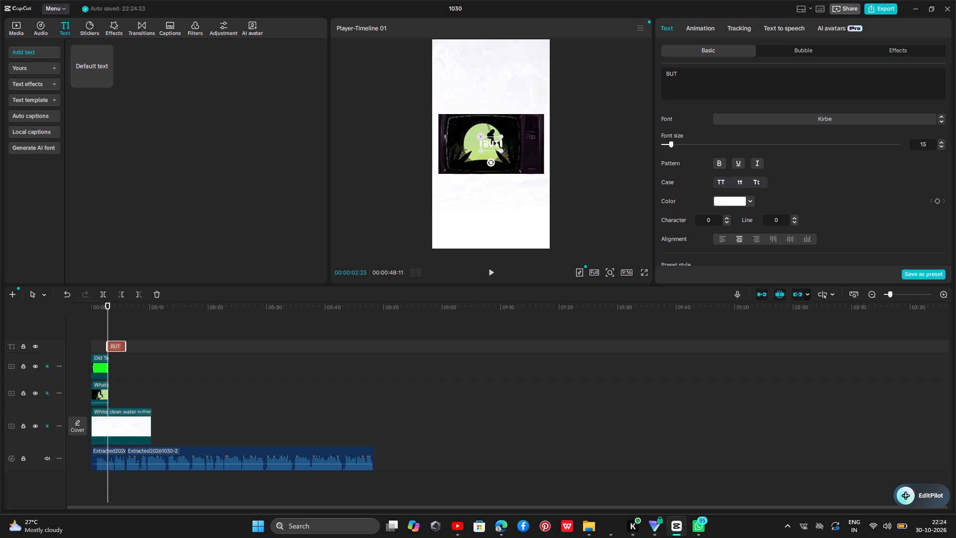
Move the BUT text up within the frame, horizontally centred, to about X 0, Y 325.
drag(490, 144, 491, 110)
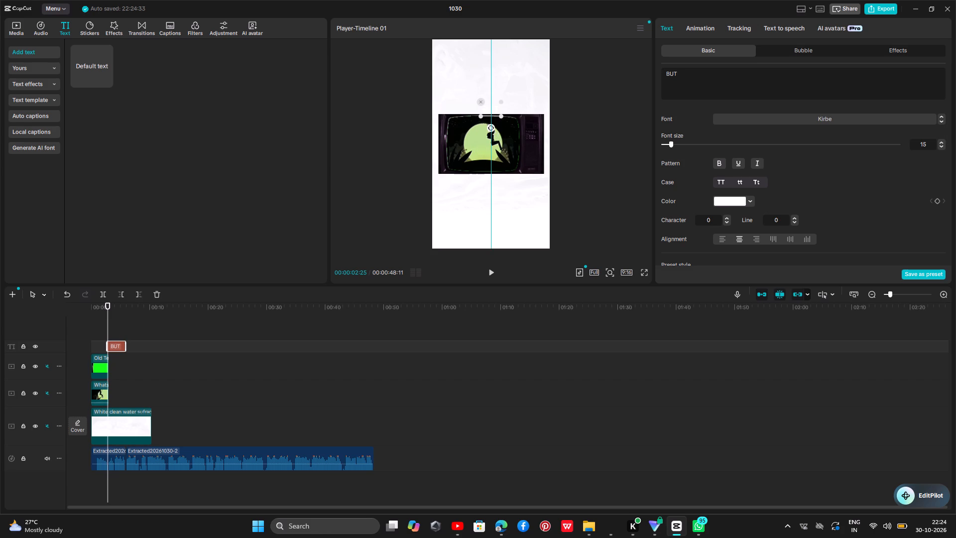
drag(491, 110, 488, 127)
Apply the black preset style with a white outline to the BUT text.
scroll(748, 163, down, 3)
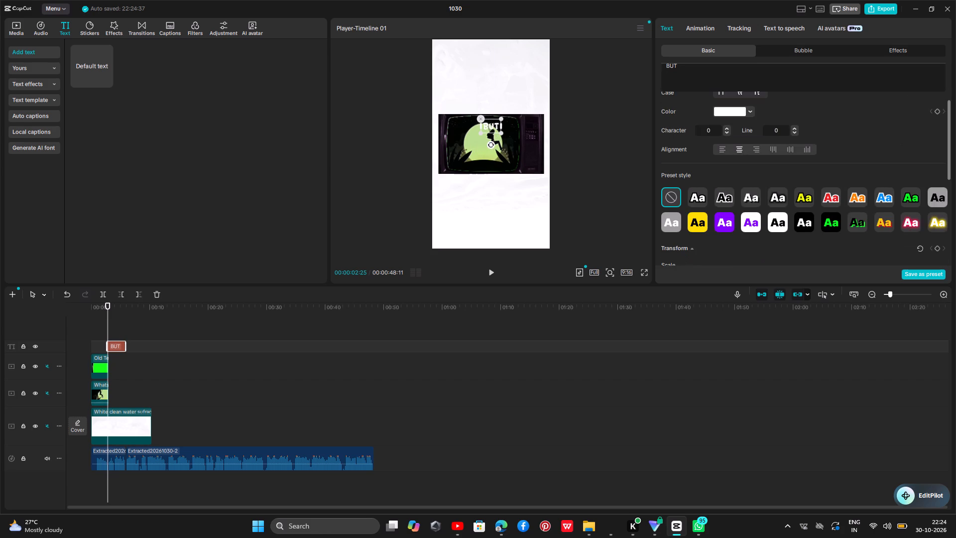
click(726, 153)
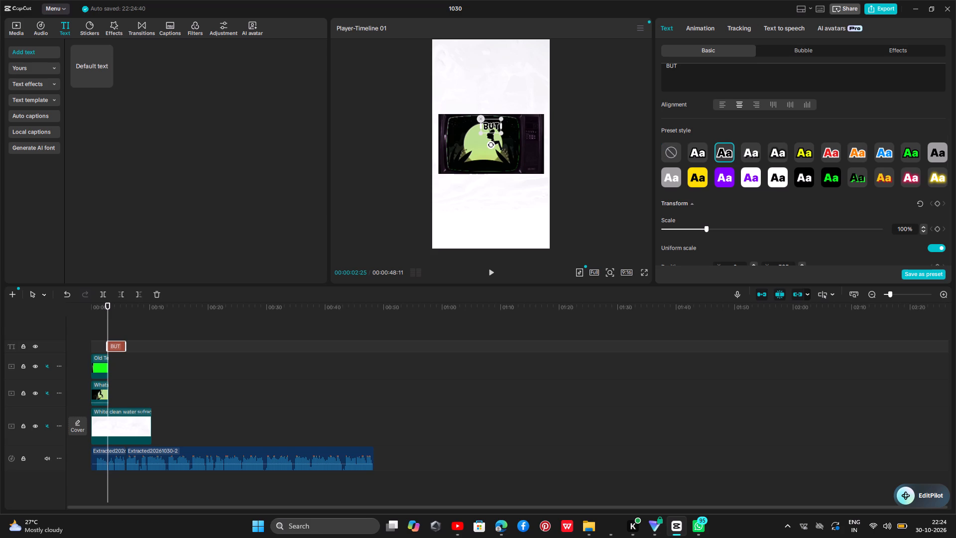
Turn on Curve for the BUT text, with a strength of 72°.
scroll(753, 193, down, 4)
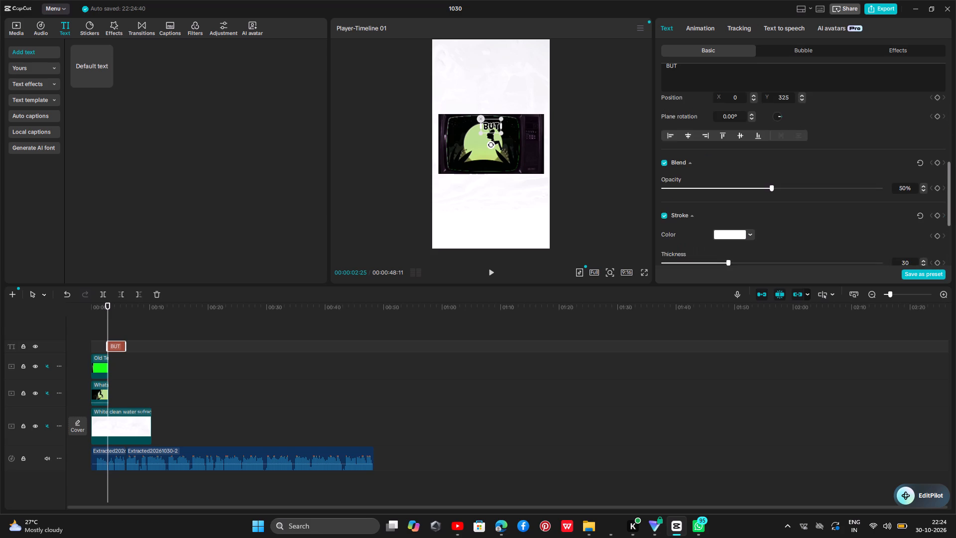
scroll(752, 195, down, 2)
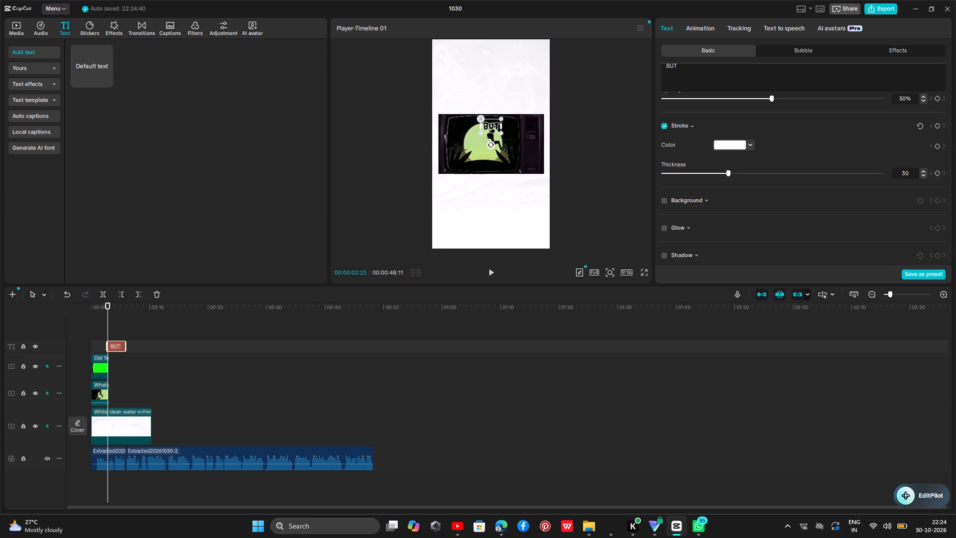
scroll(699, 212, down, 2)
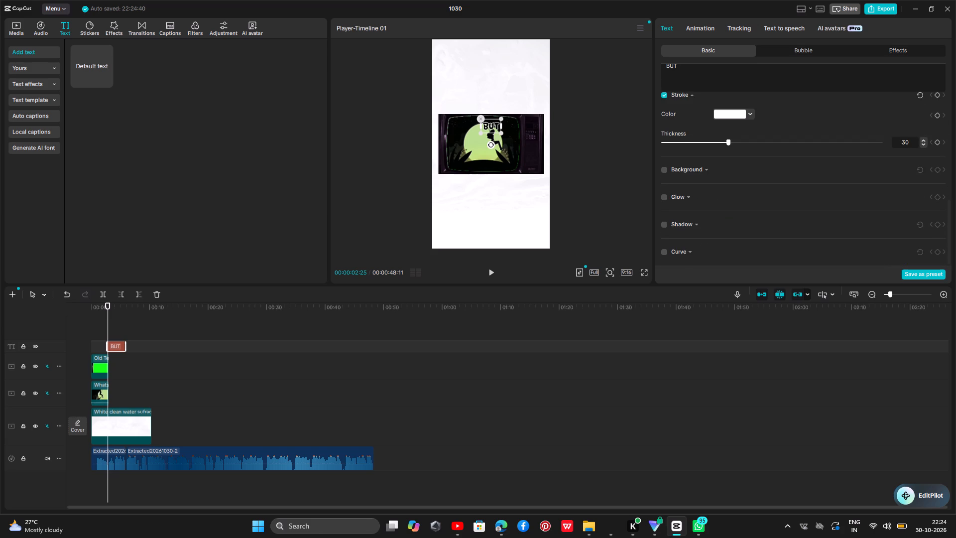
click(679, 254)
scroll(687, 248, down, 2)
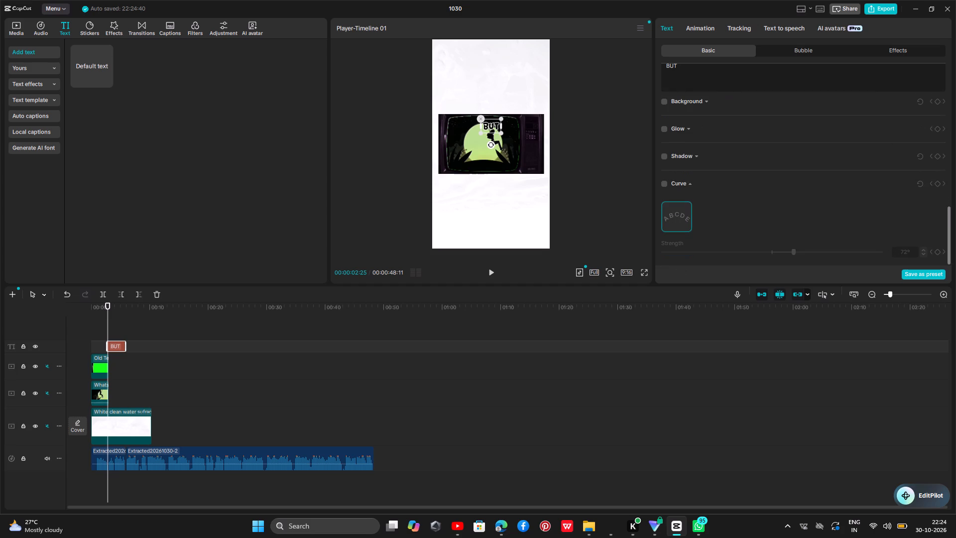
click(666, 181)
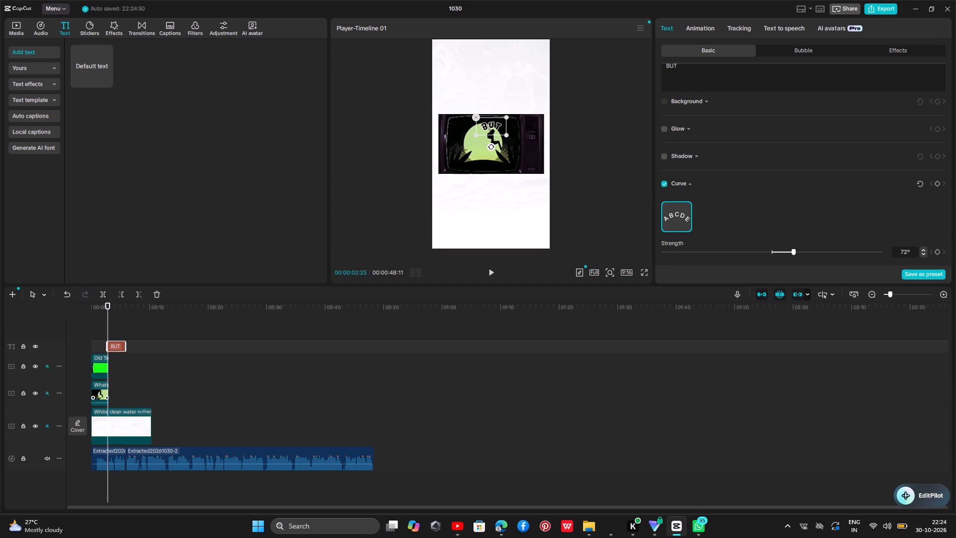
Replay the opening against the audio and trim the end of the BUT text clip to 00:00:04:01.
drag(106, 310, 94, 321)
key(space)
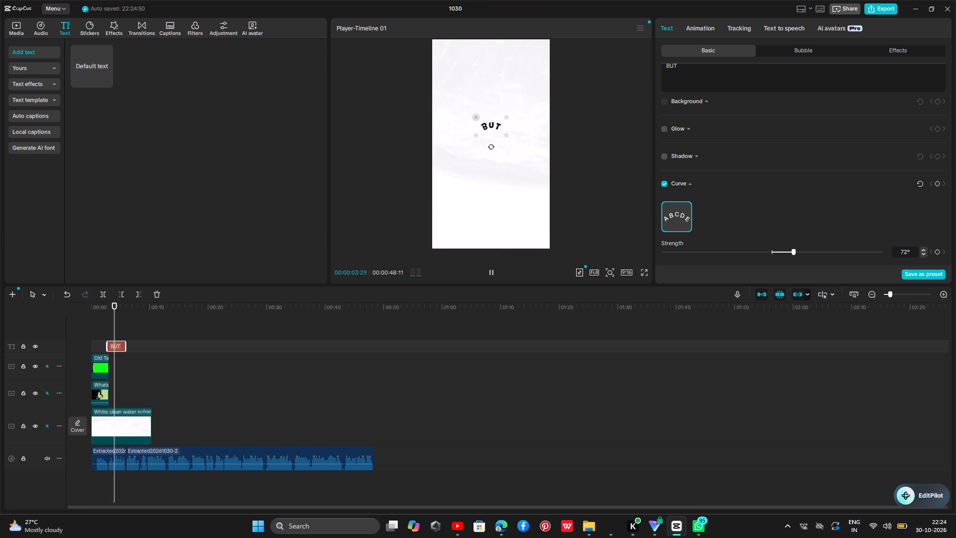
key(space)
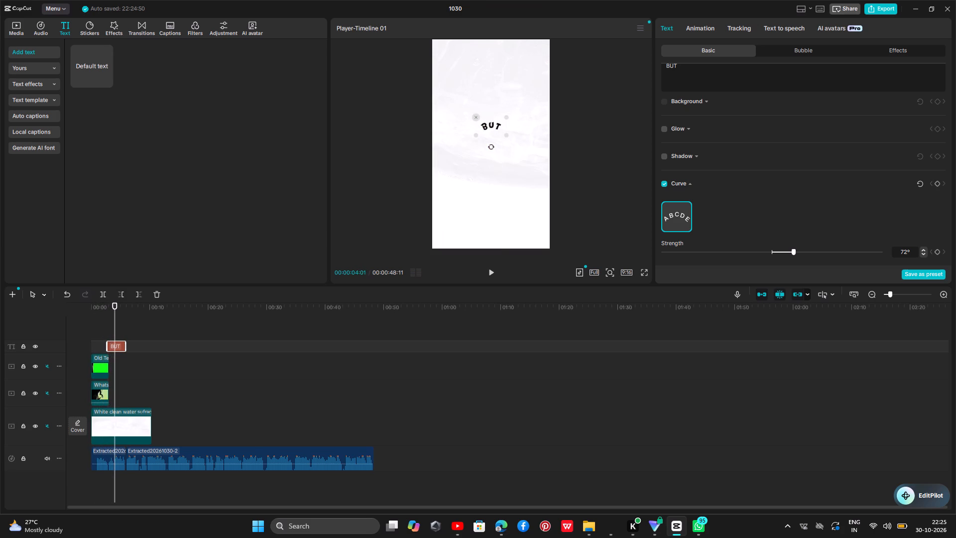
click(121, 347)
drag(126, 348, 121, 351)
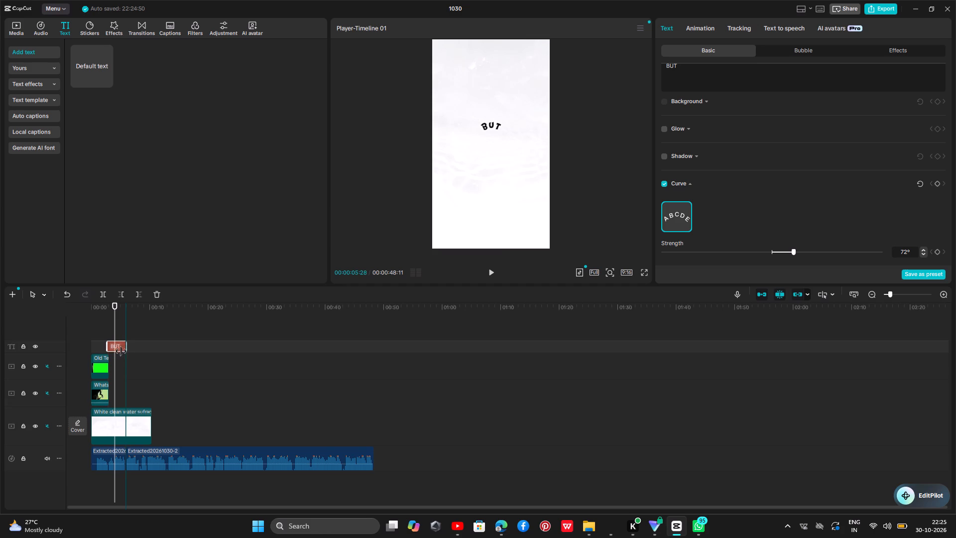
drag(121, 351, 116, 354)
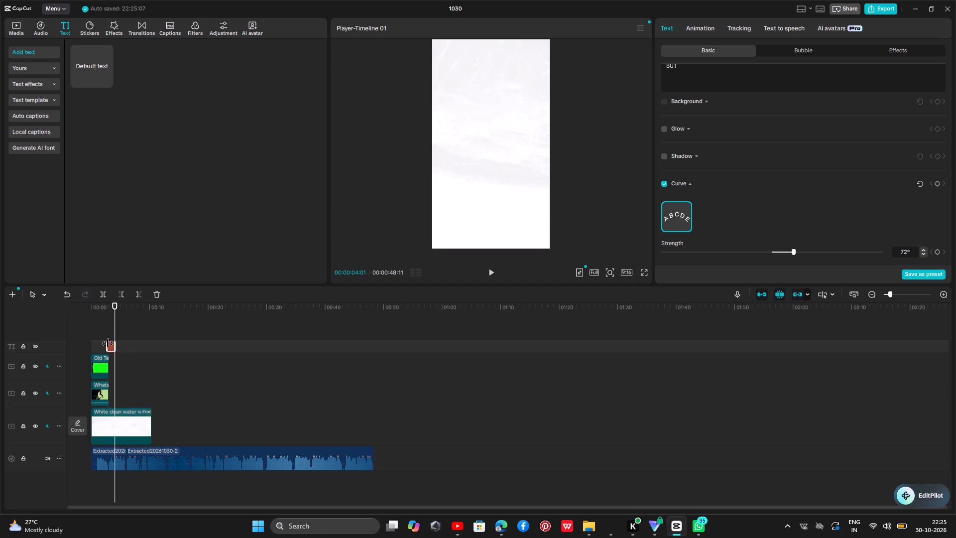
Shift the BUT text clip to start at 00:00:03:02, where the television overlay ends.
click(107, 334)
click(111, 347)
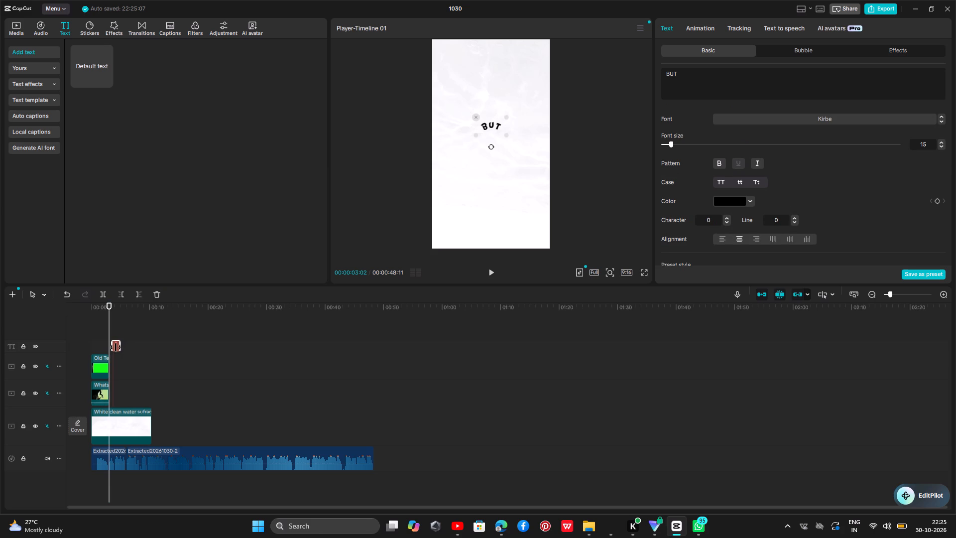
click(89, 330)
Replay the cut from the television shot to the BUT text and set the text's font size to 36.
click(102, 333)
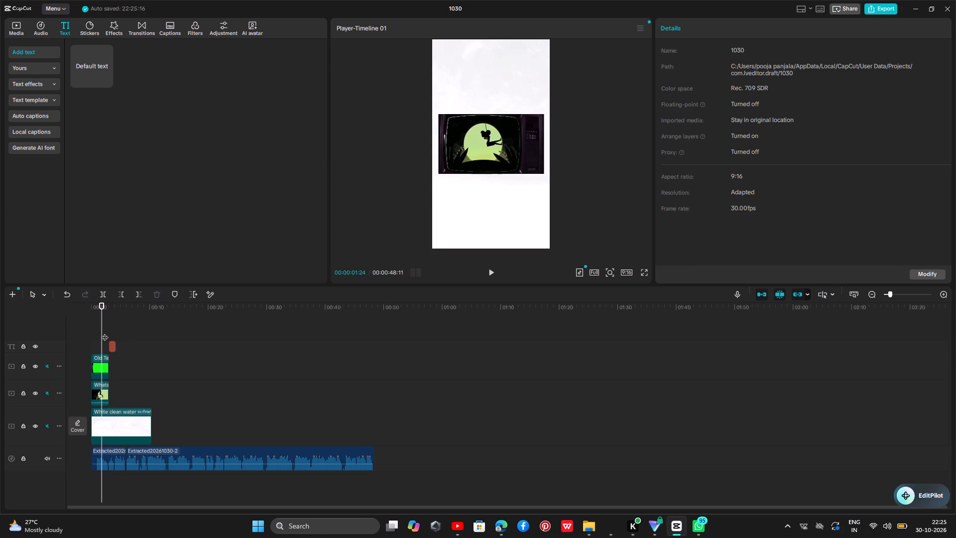
key(space)
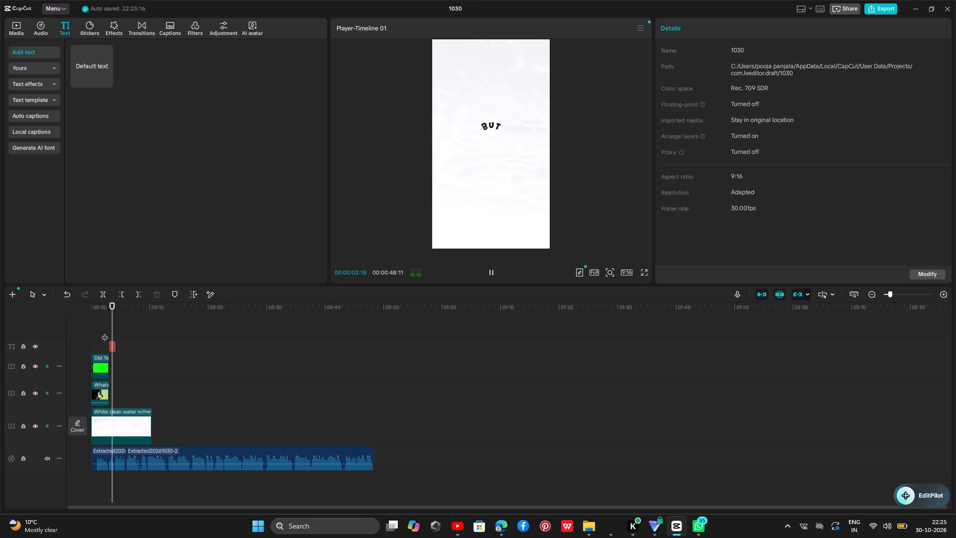
key(space)
click(496, 124)
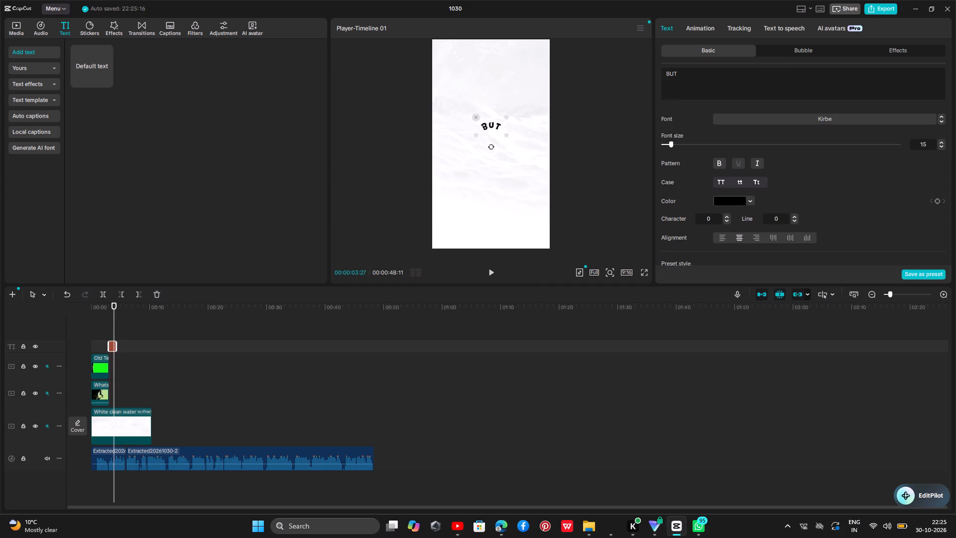
click(683, 142)
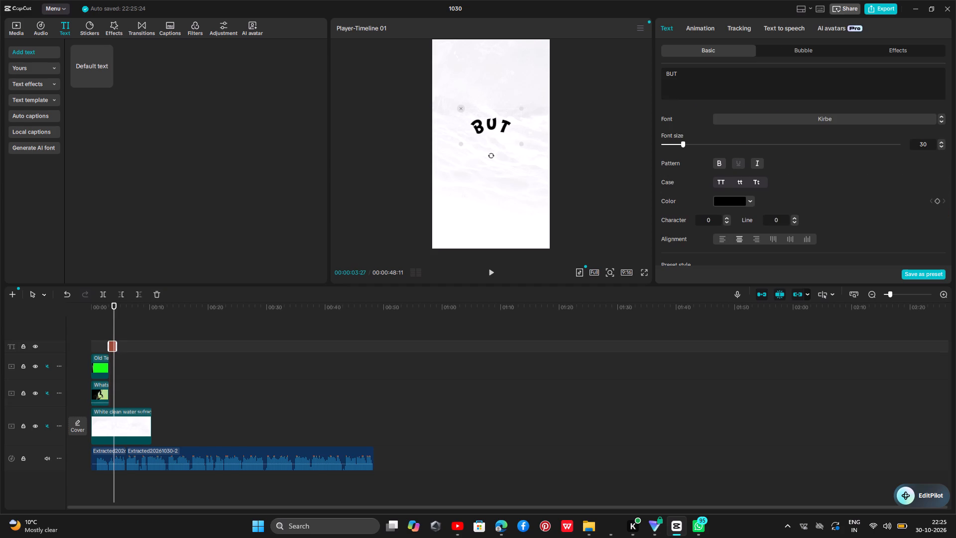
click(688, 143)
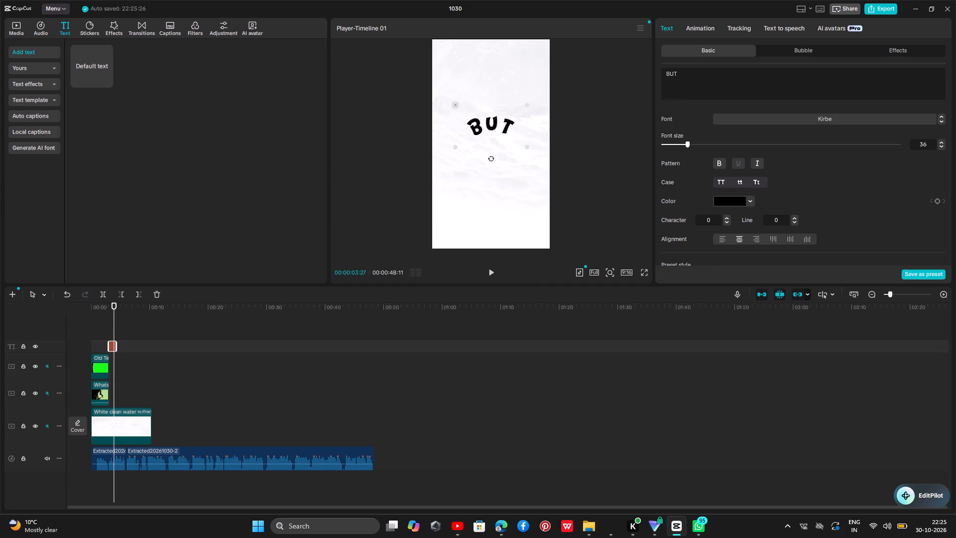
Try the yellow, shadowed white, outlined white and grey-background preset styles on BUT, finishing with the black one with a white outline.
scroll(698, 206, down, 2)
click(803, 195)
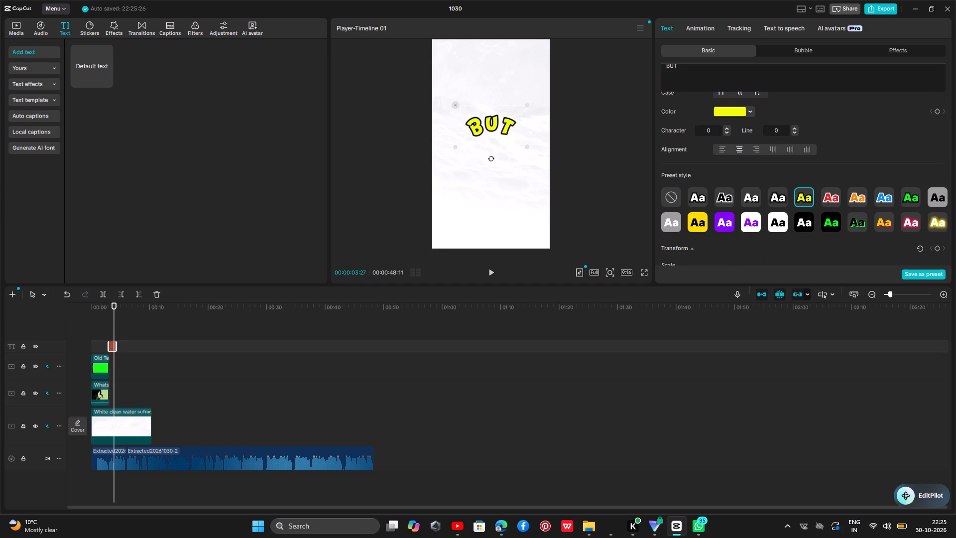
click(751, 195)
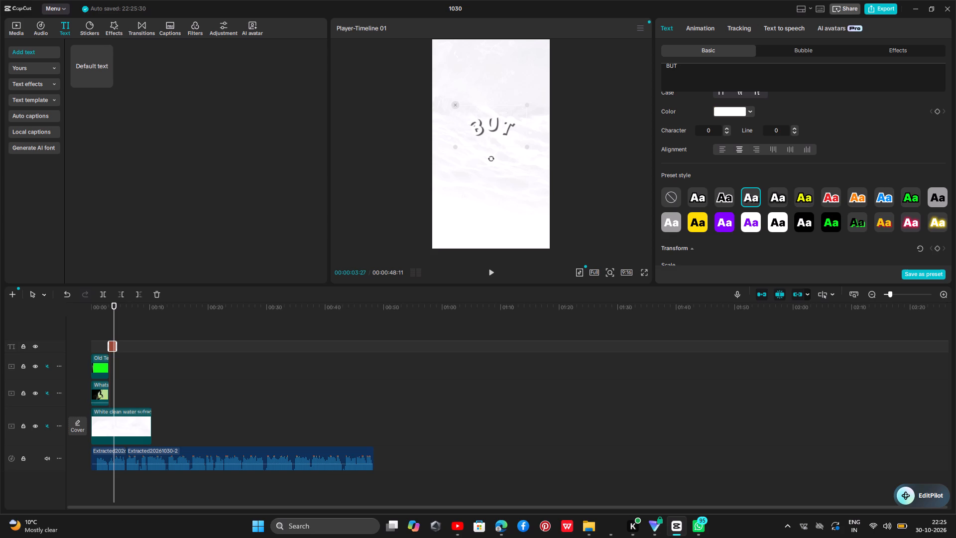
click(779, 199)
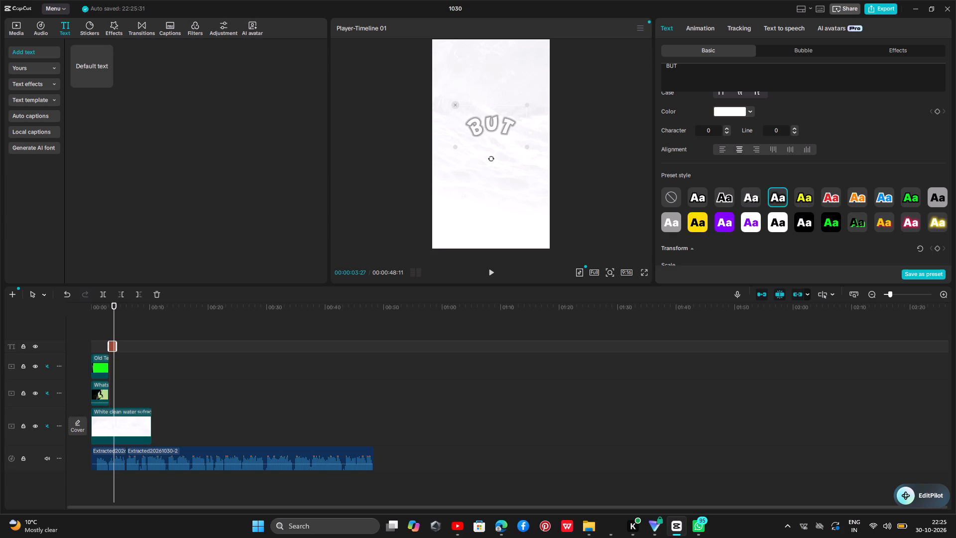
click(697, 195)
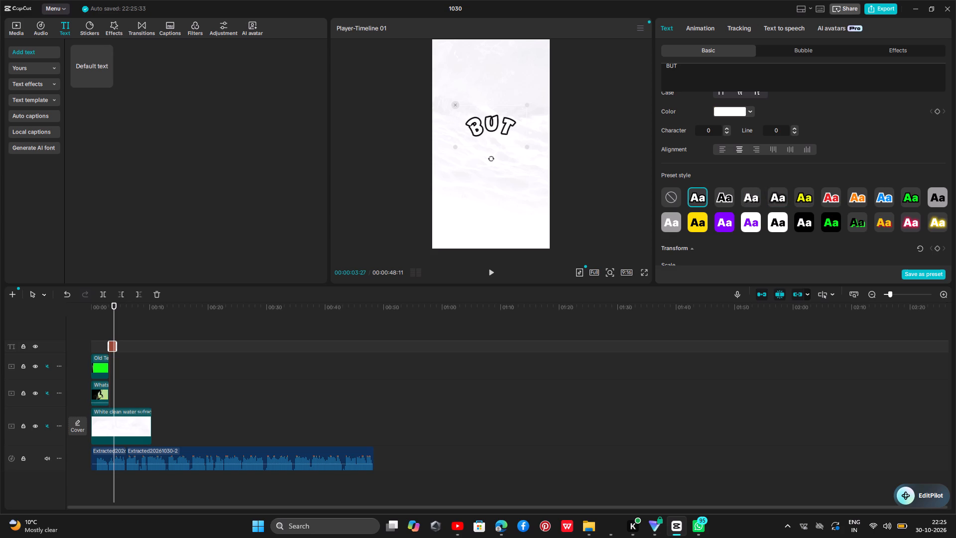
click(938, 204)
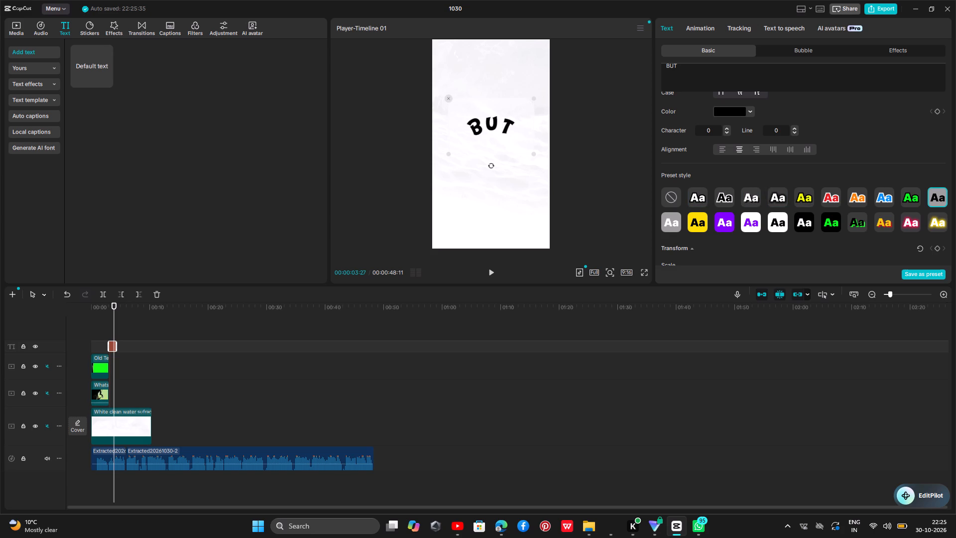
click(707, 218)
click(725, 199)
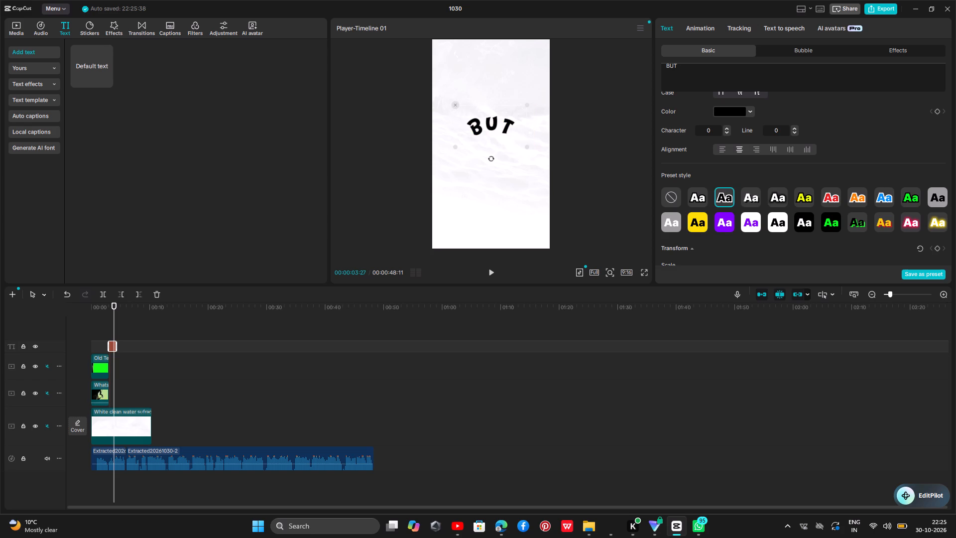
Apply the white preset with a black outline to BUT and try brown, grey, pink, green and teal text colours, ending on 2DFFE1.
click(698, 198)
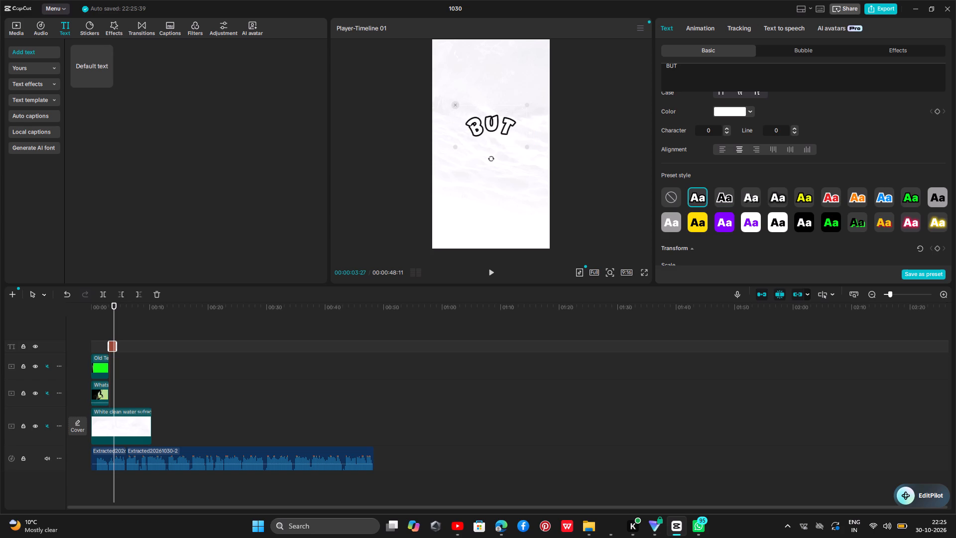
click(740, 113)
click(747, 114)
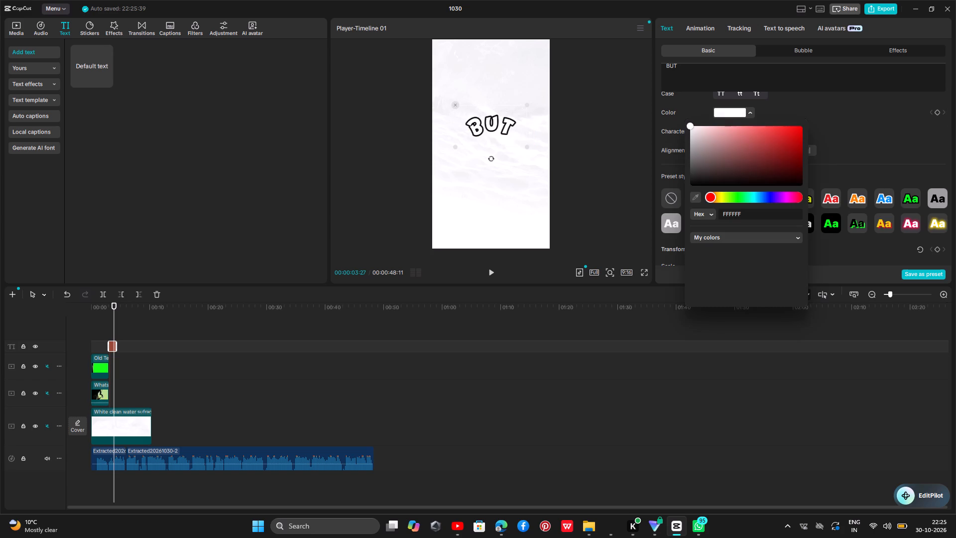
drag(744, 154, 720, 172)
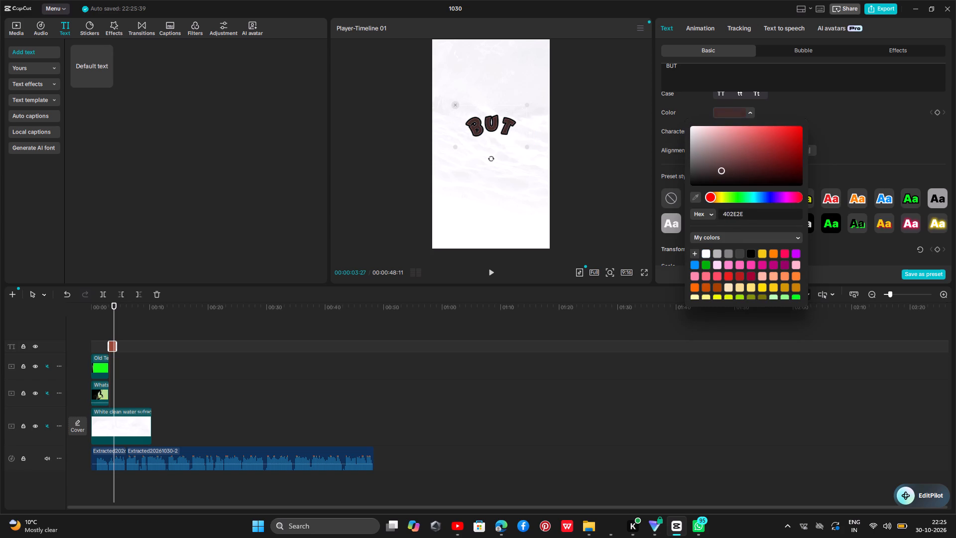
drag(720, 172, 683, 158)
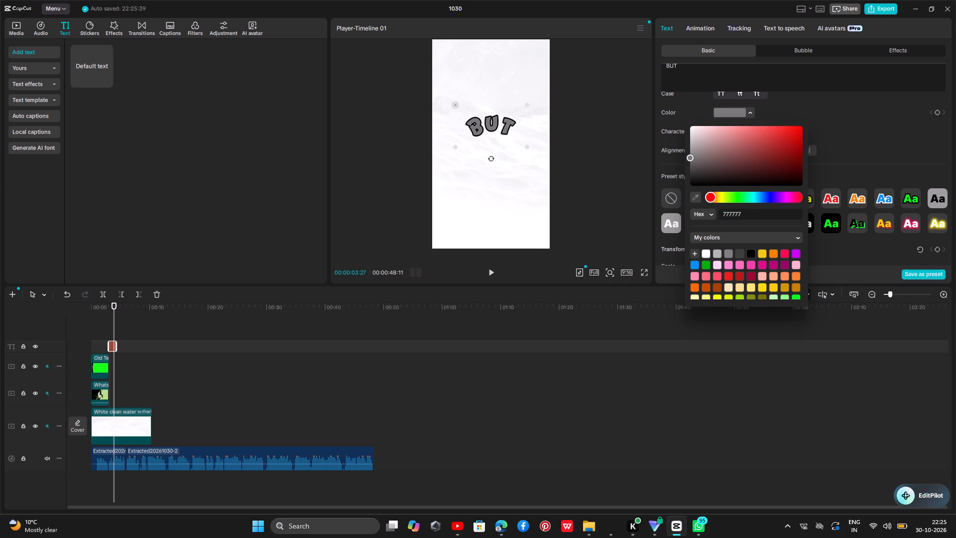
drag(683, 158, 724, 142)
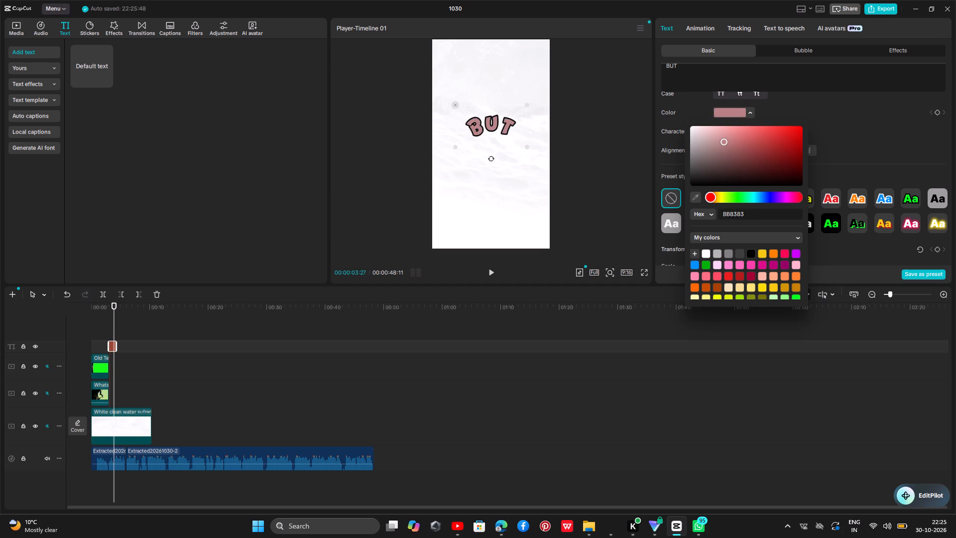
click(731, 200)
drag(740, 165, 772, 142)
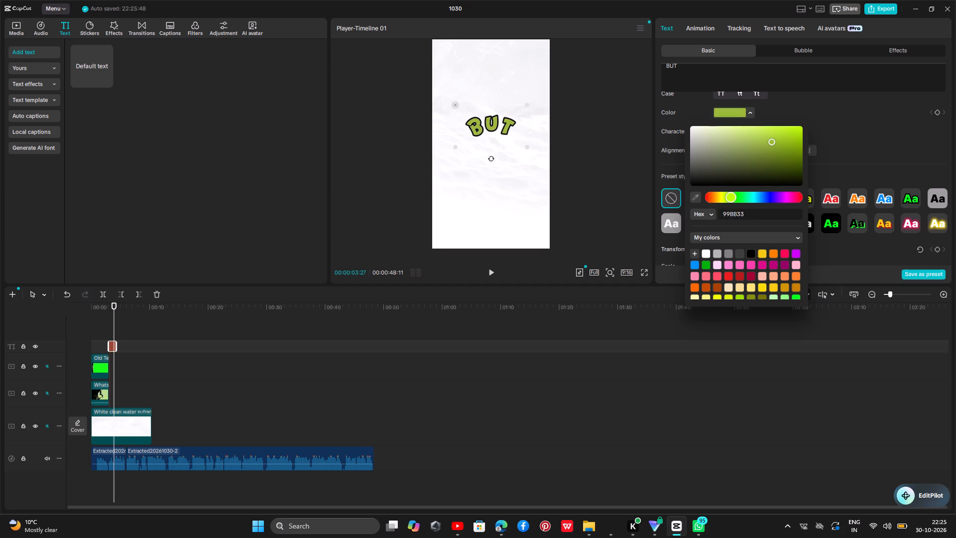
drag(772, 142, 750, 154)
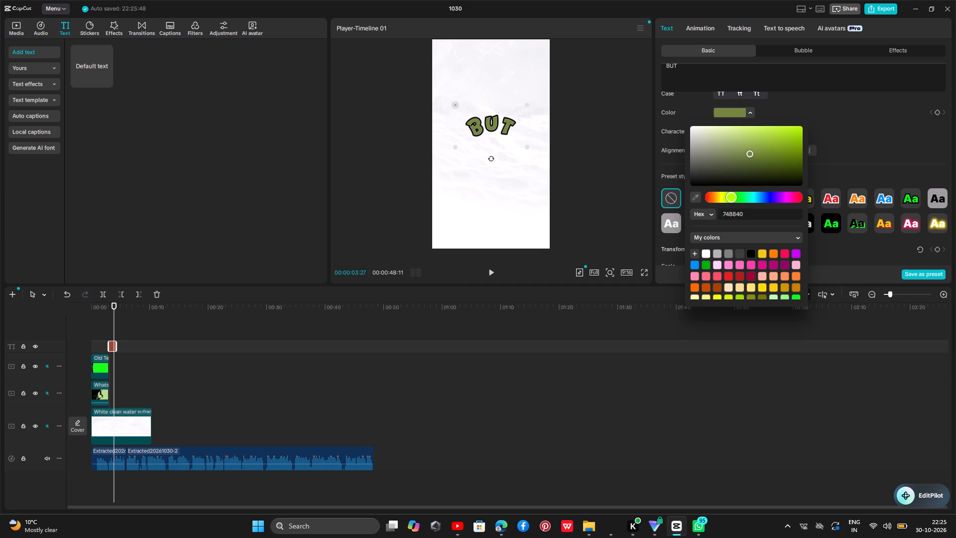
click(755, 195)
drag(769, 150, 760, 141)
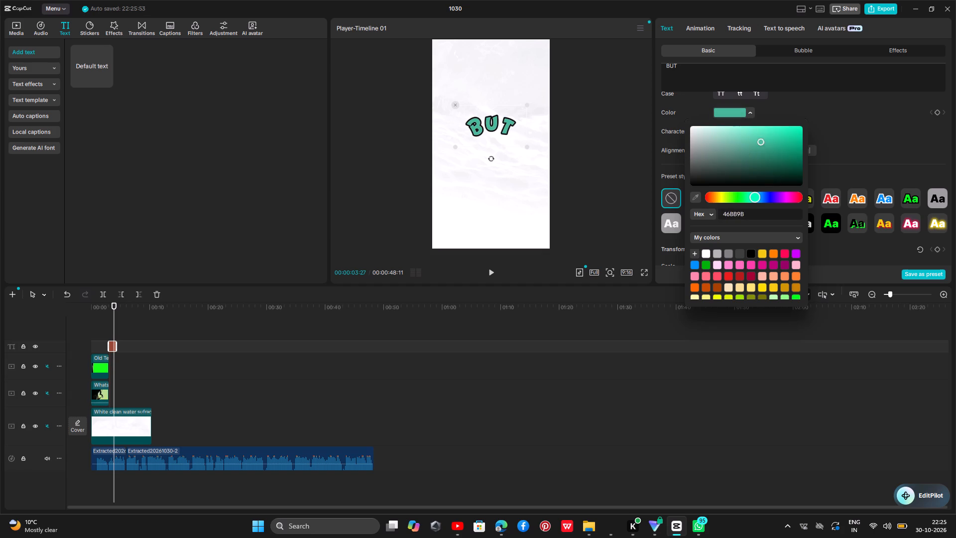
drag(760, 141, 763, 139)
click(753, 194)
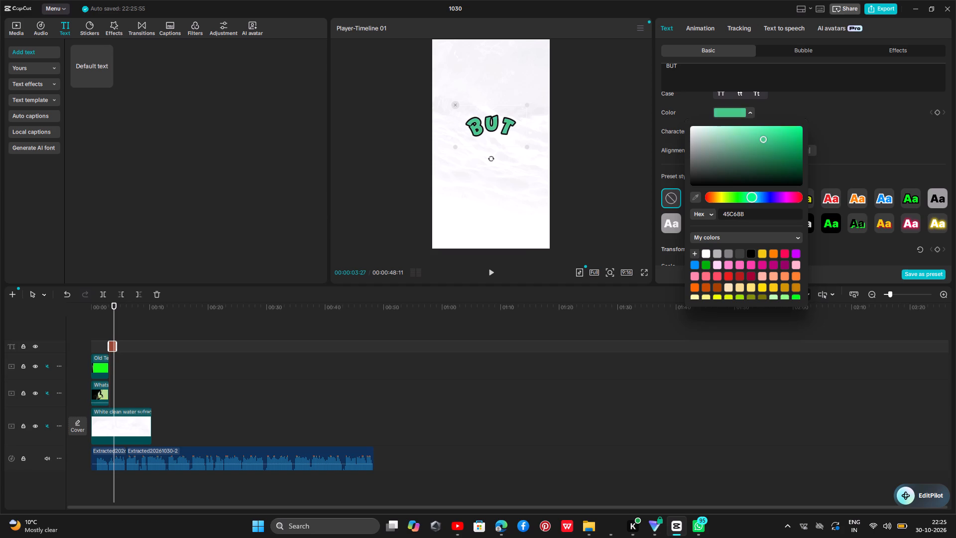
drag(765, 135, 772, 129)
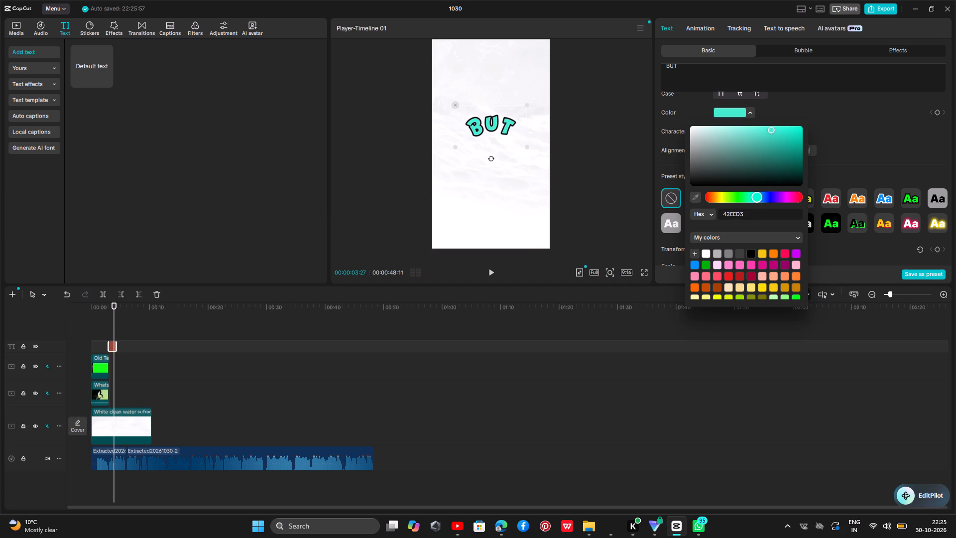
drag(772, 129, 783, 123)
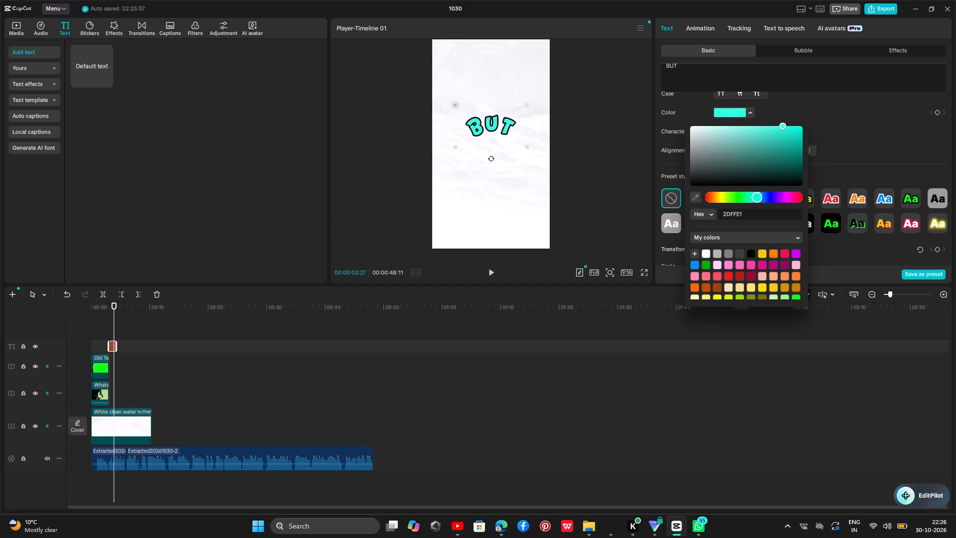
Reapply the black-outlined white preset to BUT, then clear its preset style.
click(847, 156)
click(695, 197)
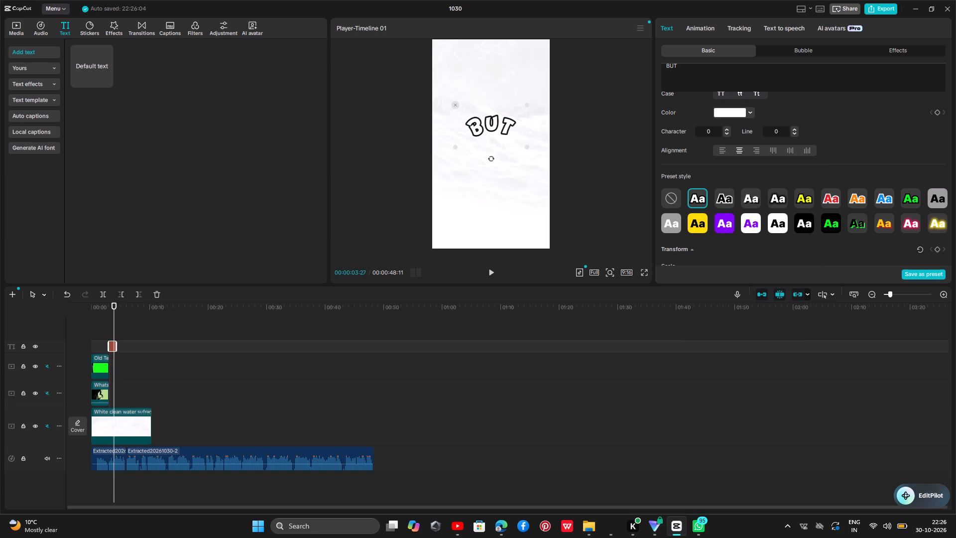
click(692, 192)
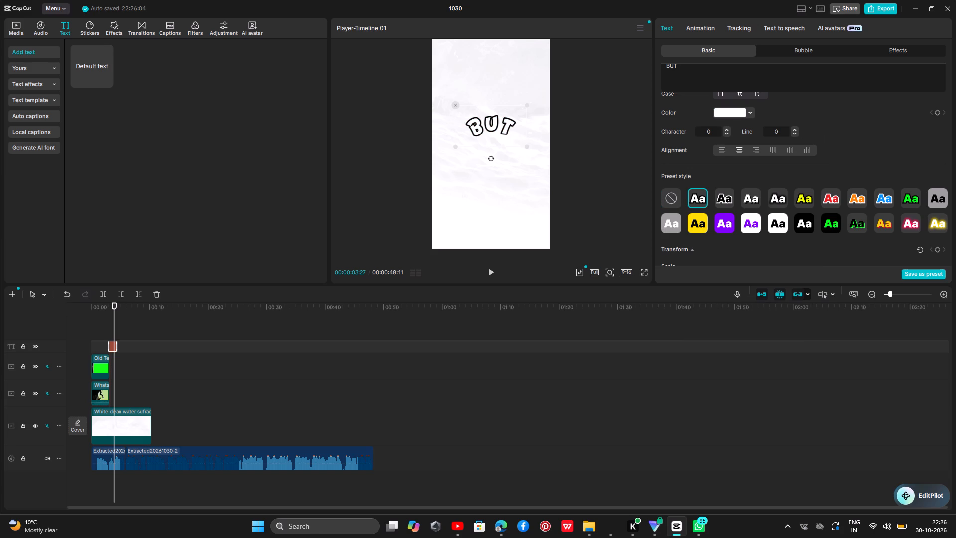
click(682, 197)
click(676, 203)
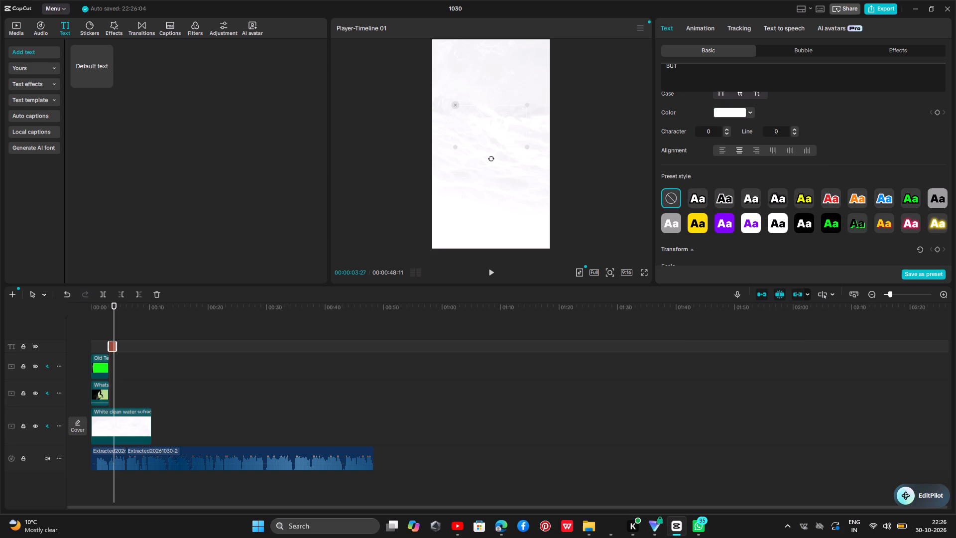
Apply the black-outlined white preset to BUT and set its text colour to turquoise 31F0D5.
click(701, 198)
click(744, 115)
click(750, 114)
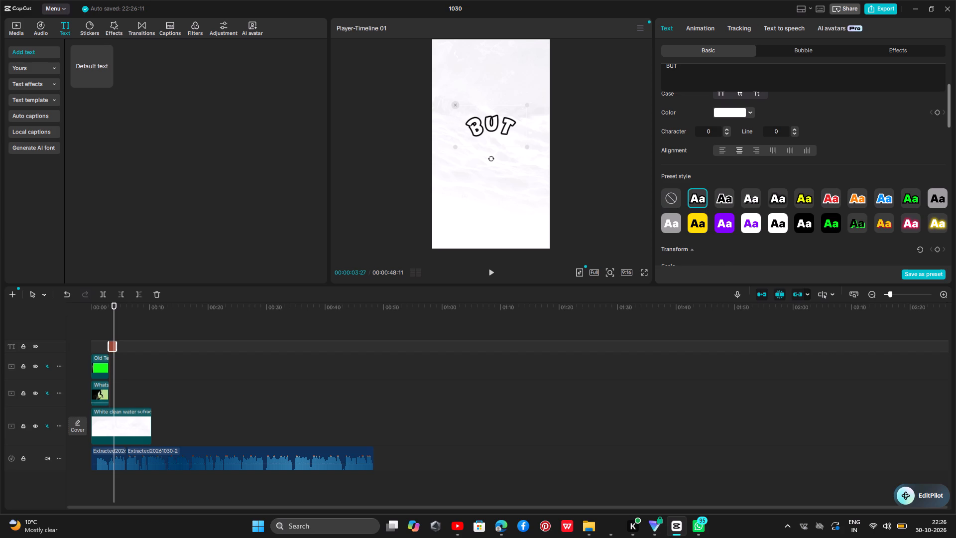
drag(774, 133, 780, 130)
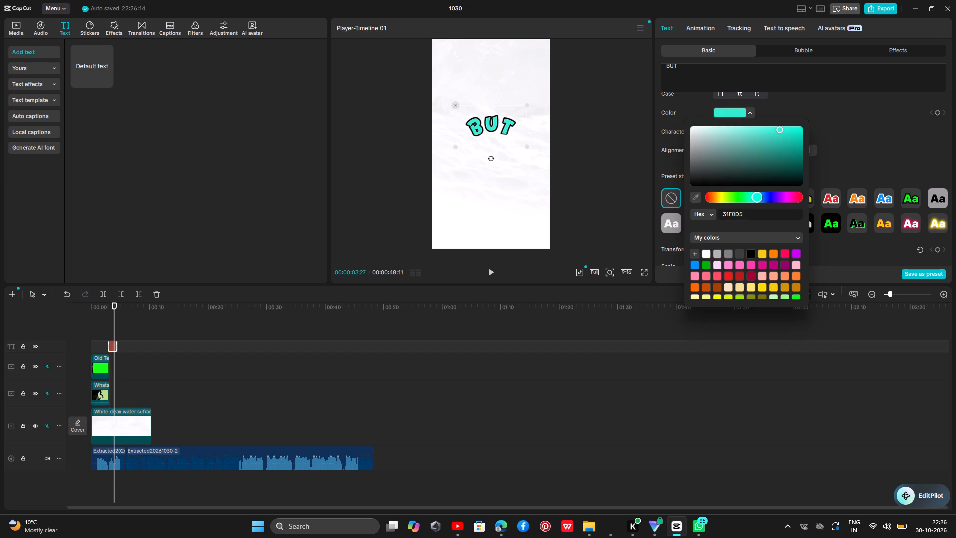
click(672, 197)
click(672, 197)
click(672, 197)
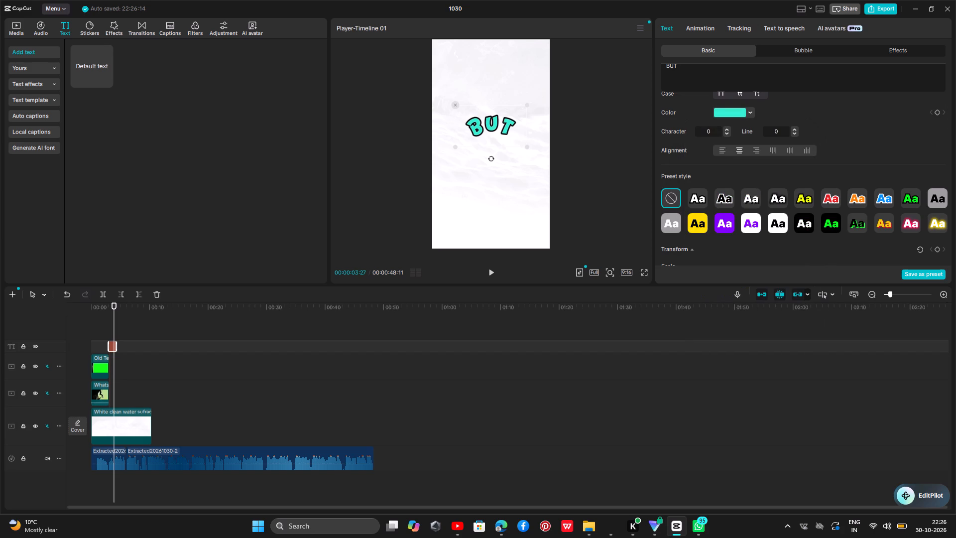
Set the BUT text's font size to 28.
scroll(674, 157, up, 3)
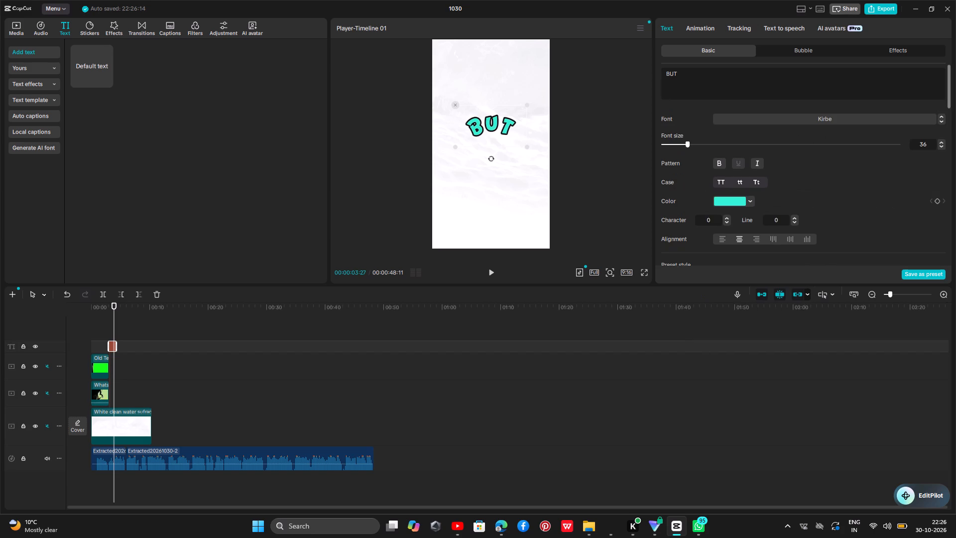
click(682, 146)
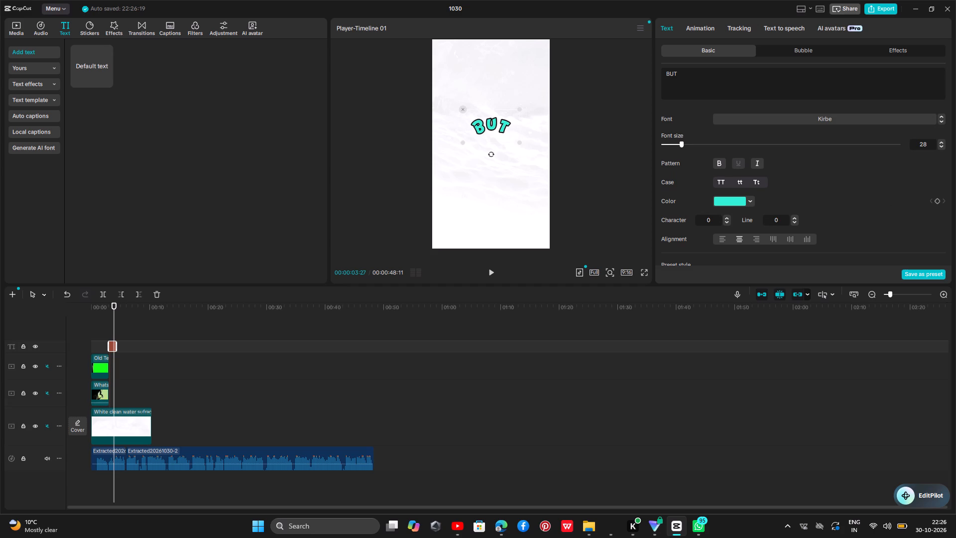
Add a position keyframe to BUT at 00:00:03:02 and place the text outside the frame's left edge, about X -1464, Y 393.
click(114, 305)
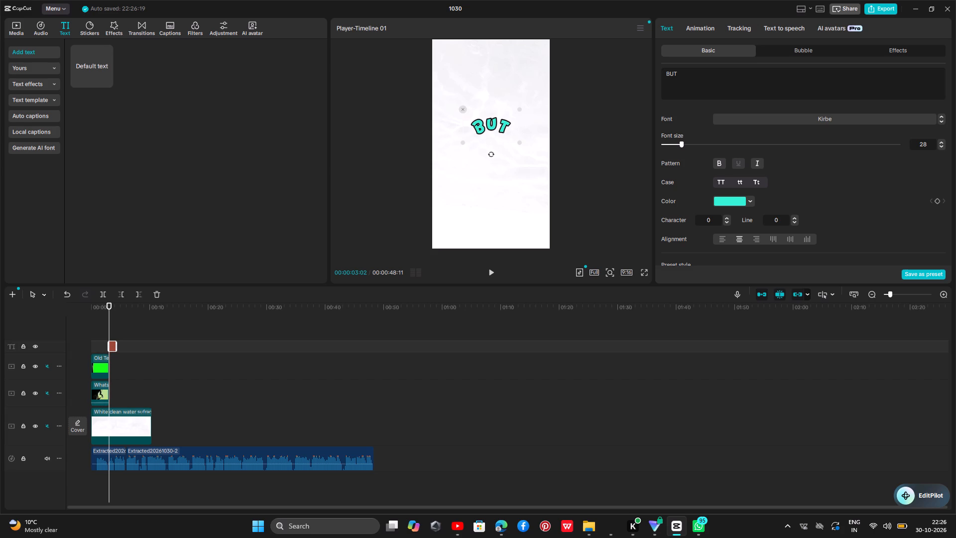
scroll(871, 160, up, 2)
scroll(866, 163, down, 1)
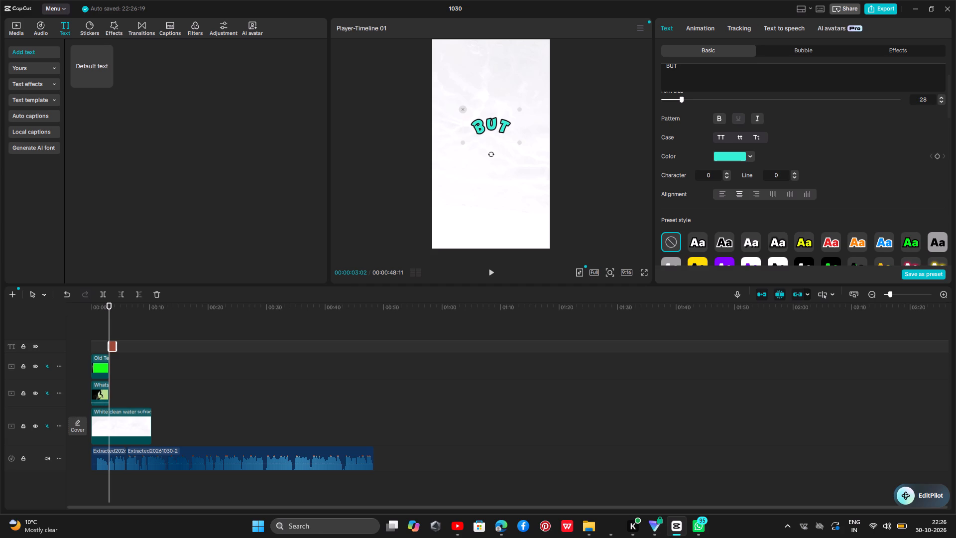
scroll(766, 159, down, 5)
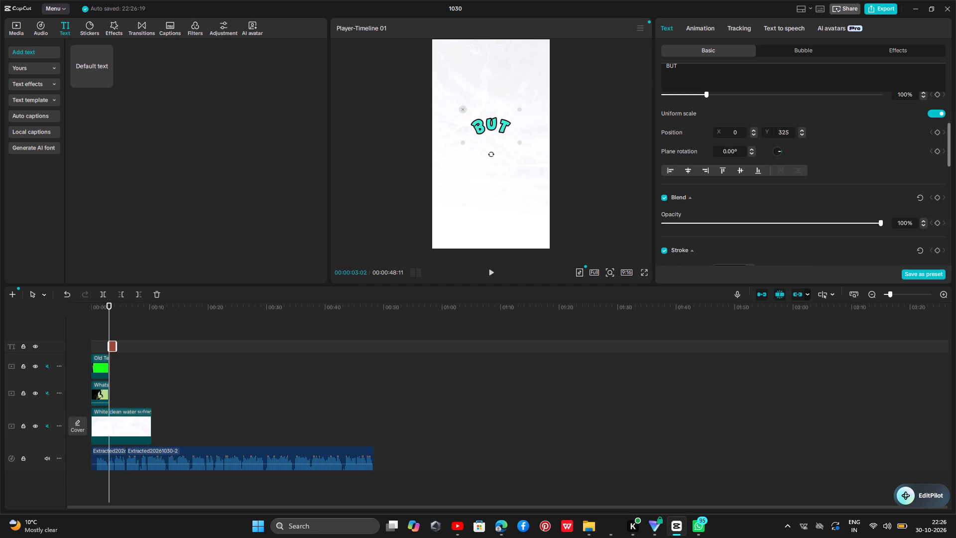
click(939, 131)
drag(492, 123, 436, 132)
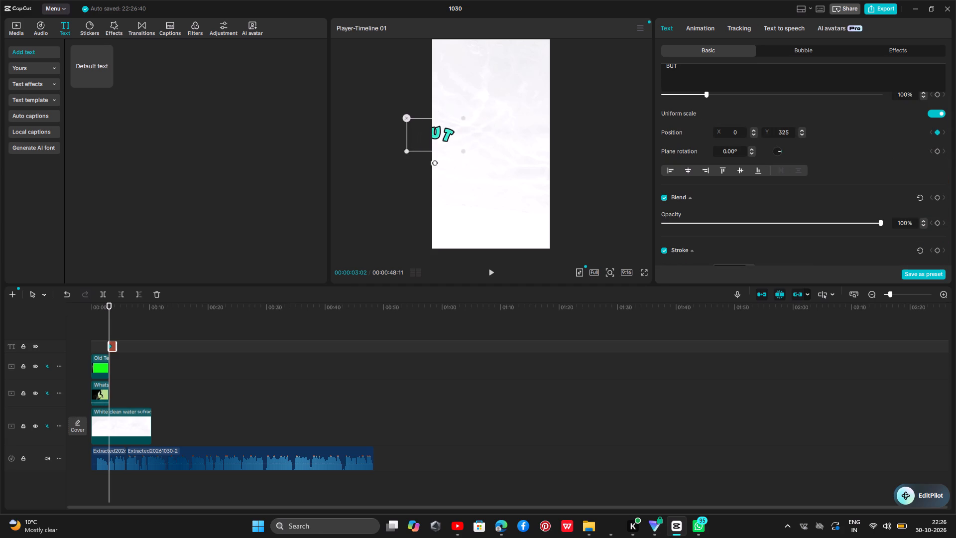
drag(436, 132, 412, 120)
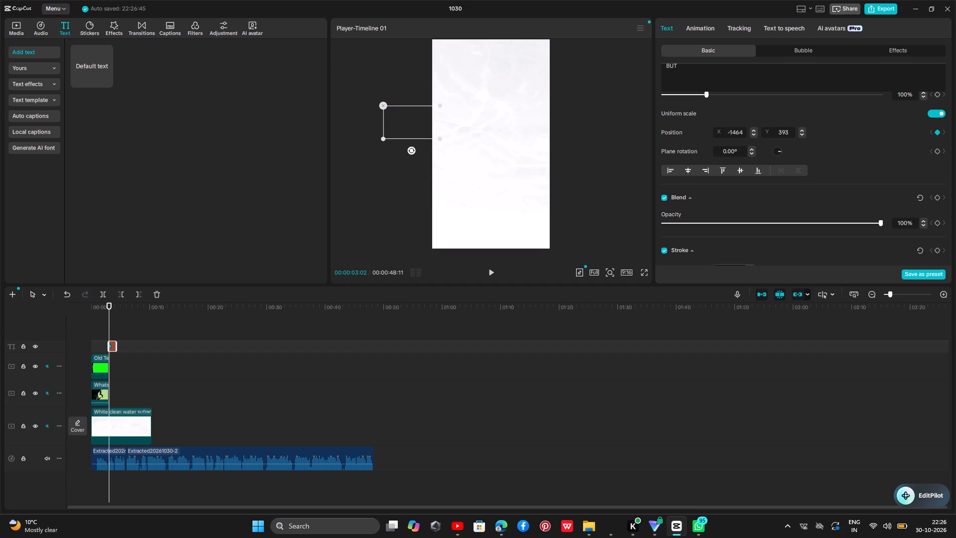
Advance to 00:00:03:07 and move BUT back into the frame, to about X -110, Y 261, as the slide-in's end position.
key(space)
key(space)
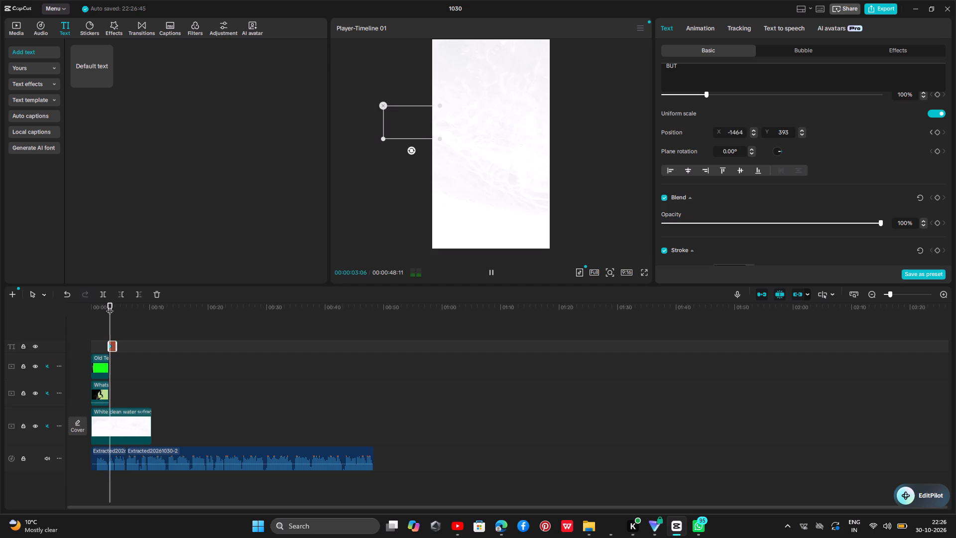
drag(421, 119, 451, 121)
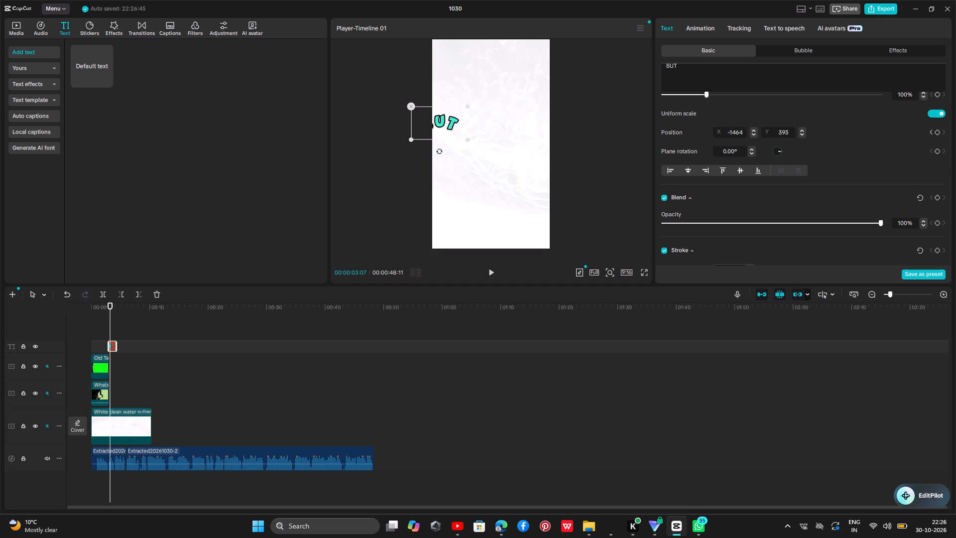
drag(451, 121, 495, 127)
Replay the video from the start to check BUT's slide-in against the audio.
drag(112, 305, 79, 324)
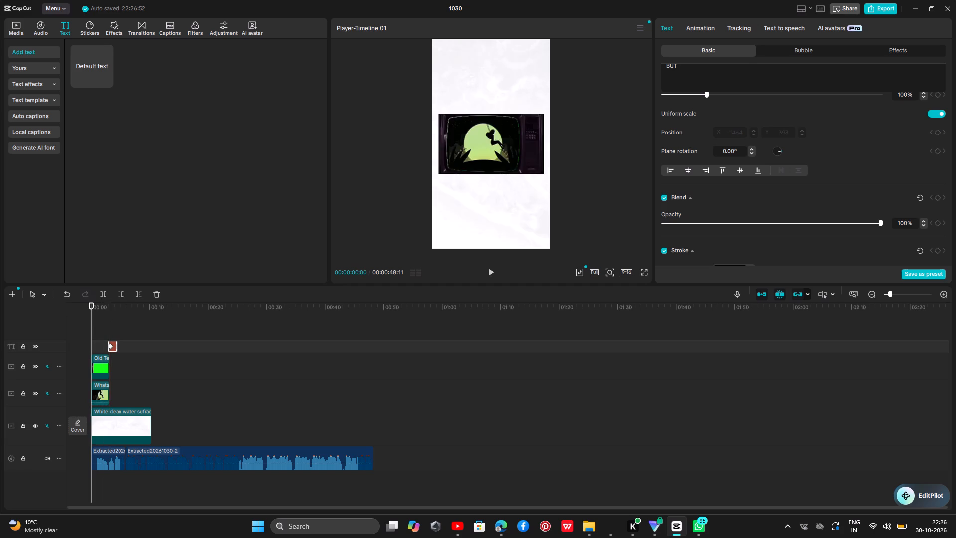
key(space)
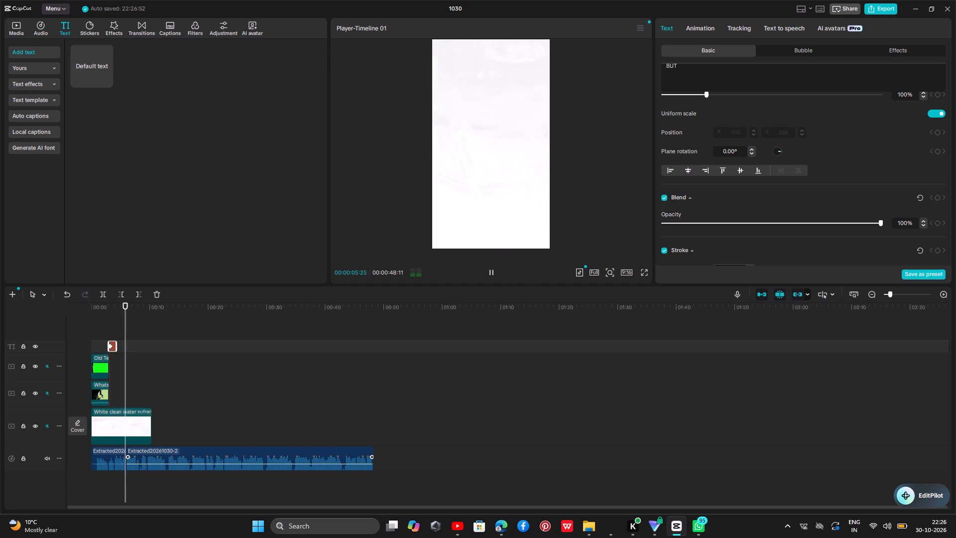
key(space)
Copy the green-screen television clip and paste it on its own track at 00:00:04:08, just after the BUT text.
drag(128, 316, 118, 325)
click(118, 325)
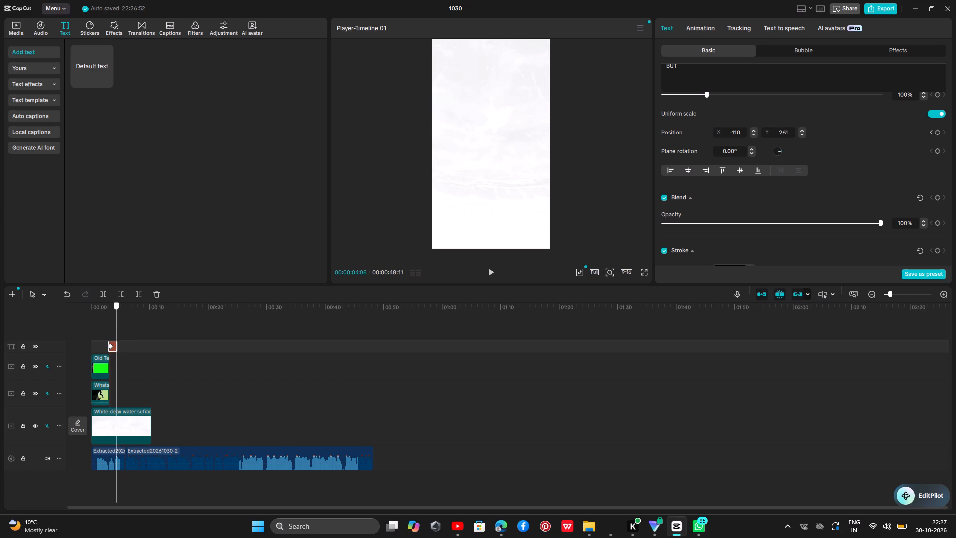
click(101, 368)
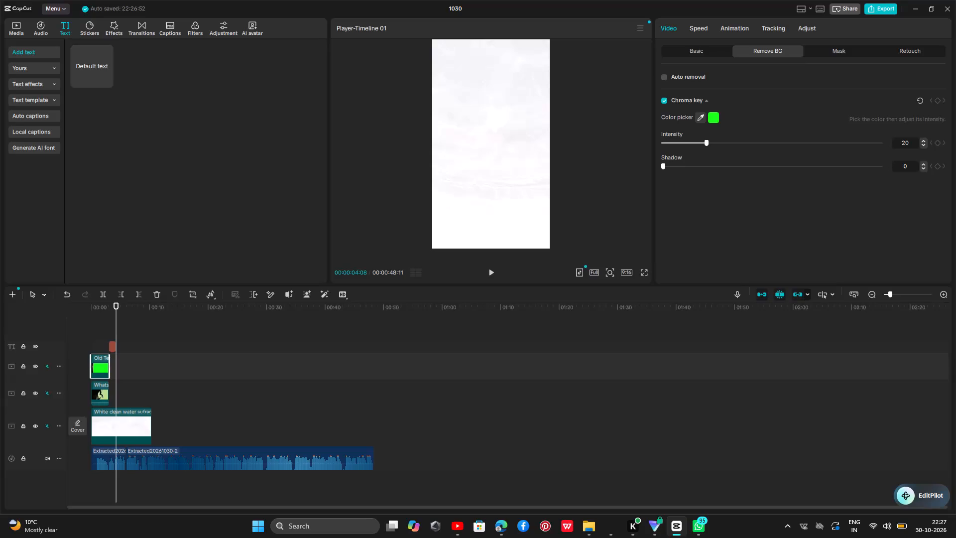
key(ctrl+c)
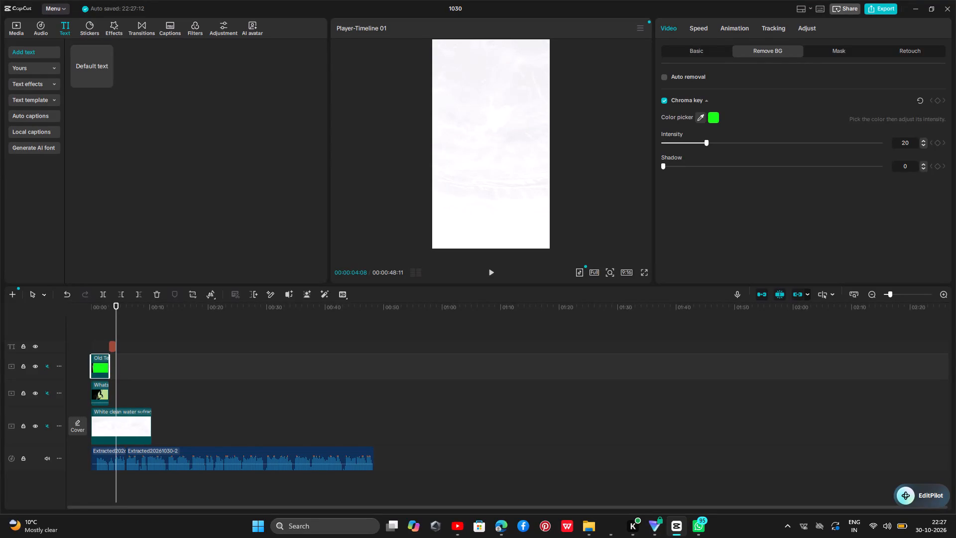
click(124, 365)
click(118, 347)
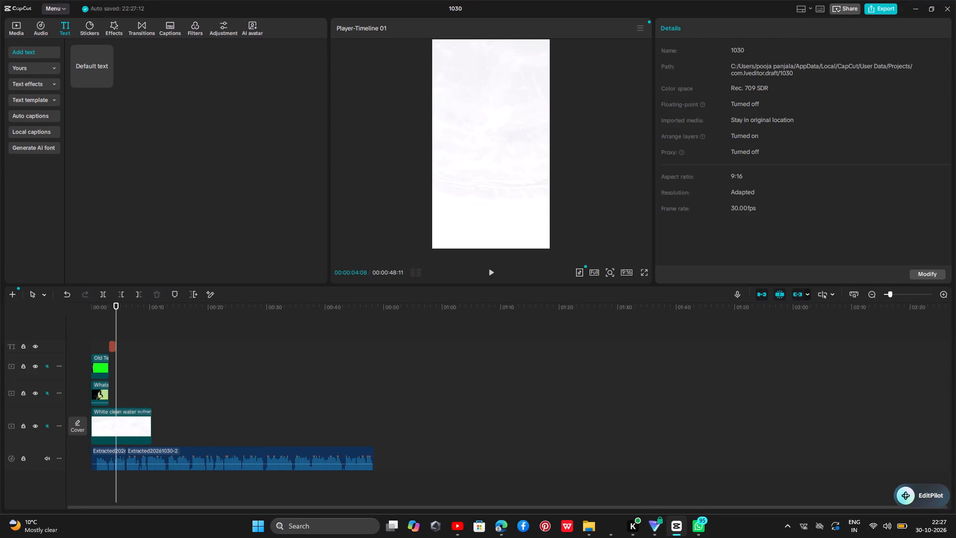
click(119, 363)
key(ctrl+v)
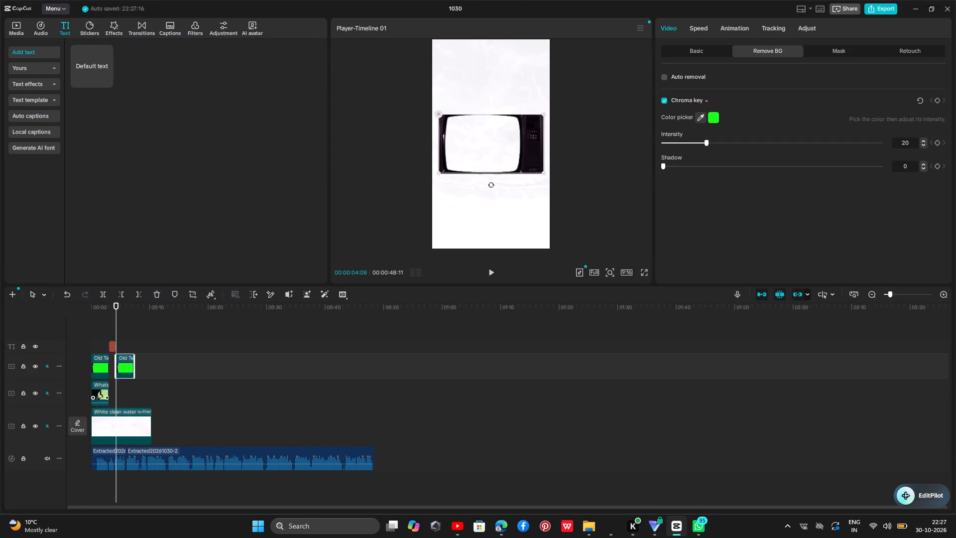
Copy the silhouette clip shown inside the television and paste it on its track at 00:00:04:08, beneath the second television overlay.
click(100, 394)
key(ctrl+c)
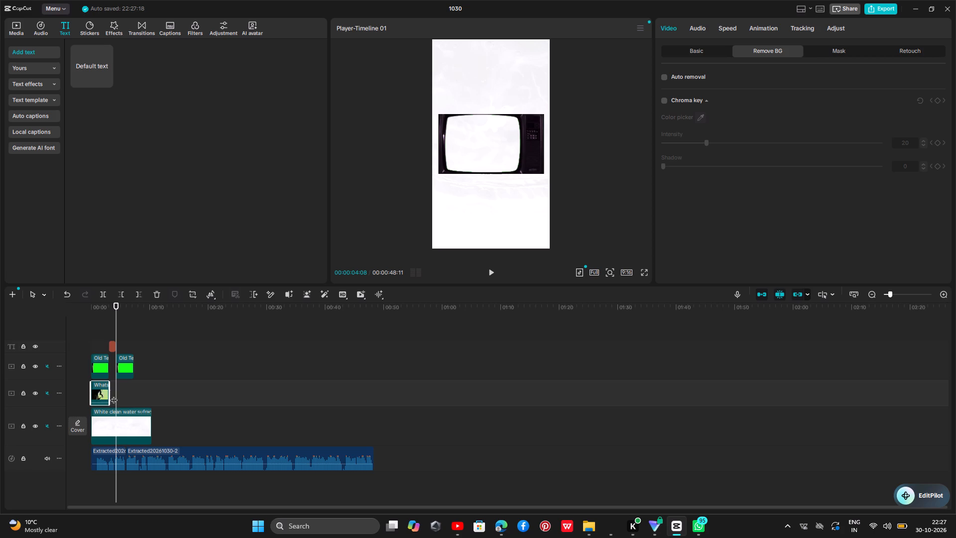
click(125, 392)
drag(123, 391, 116, 394)
key(ctrl+v)
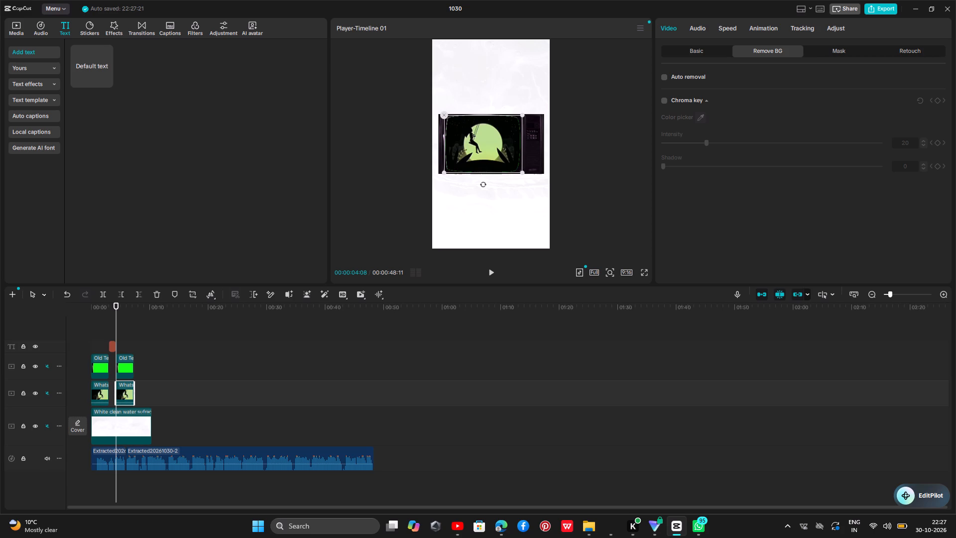
Move the second green-screen television overlay straight up to the upper part of the frame.
click(128, 368)
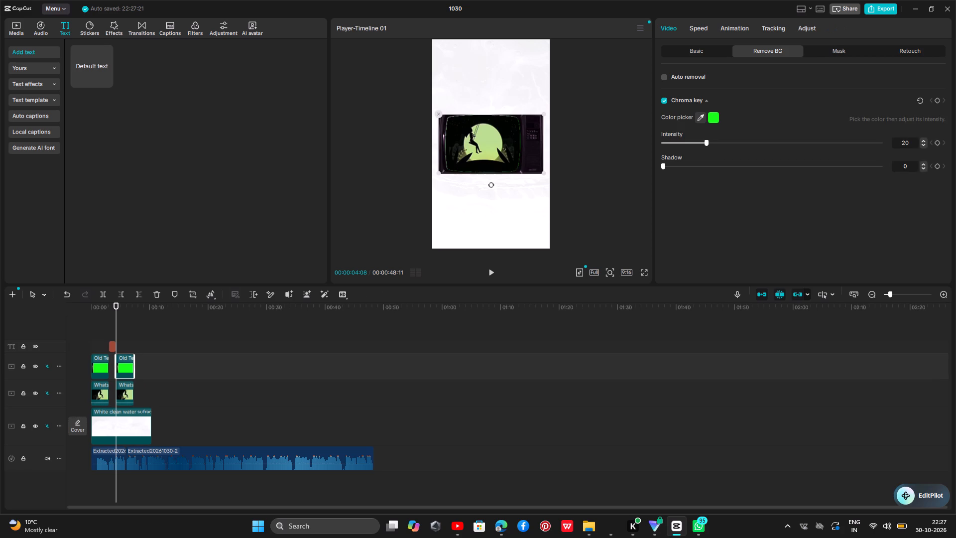
drag(522, 153, 516, 102)
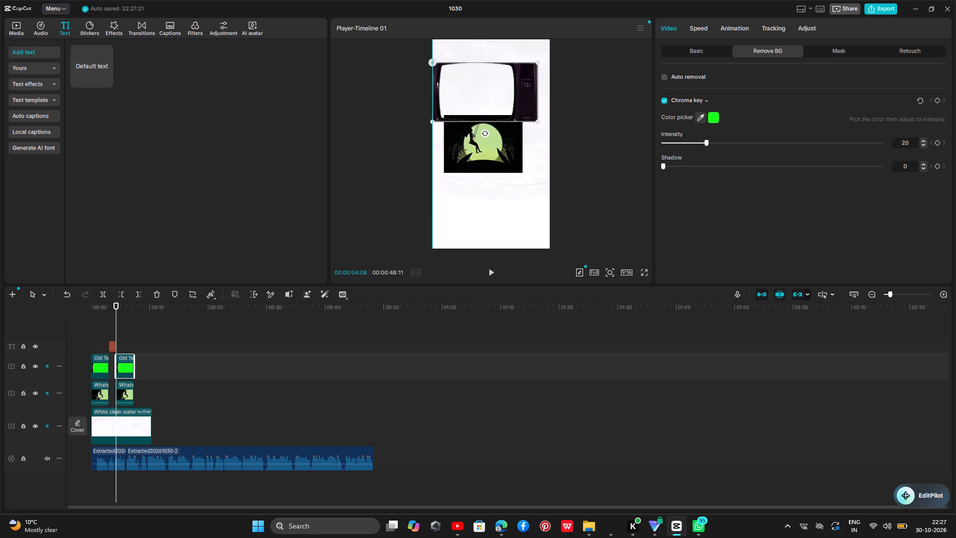
drag(516, 102, 520, 99)
Move the second silhouette clip up so it sits inside the raised television's screen, and deselect it.
click(484, 152)
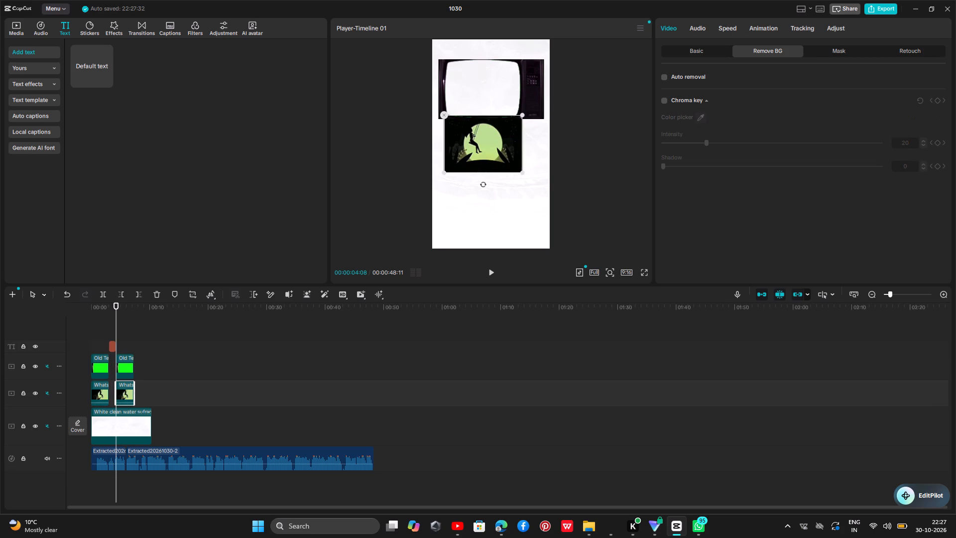
drag(484, 151, 487, 104)
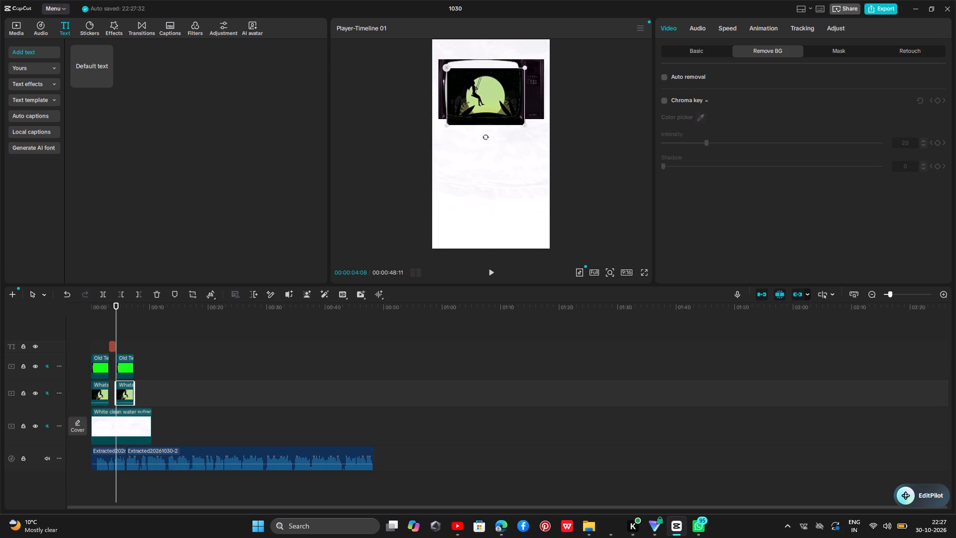
drag(487, 104, 487, 99)
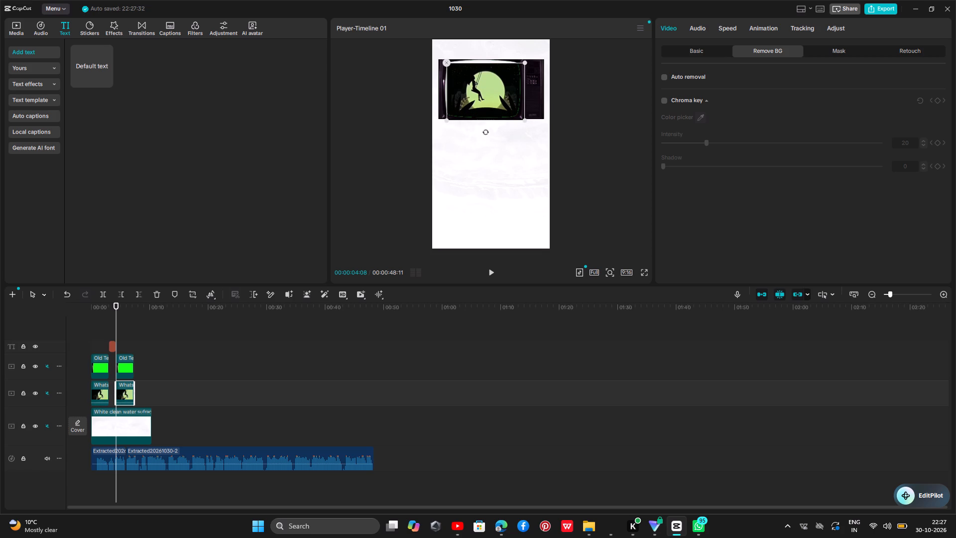
drag(487, 99, 484, 96)
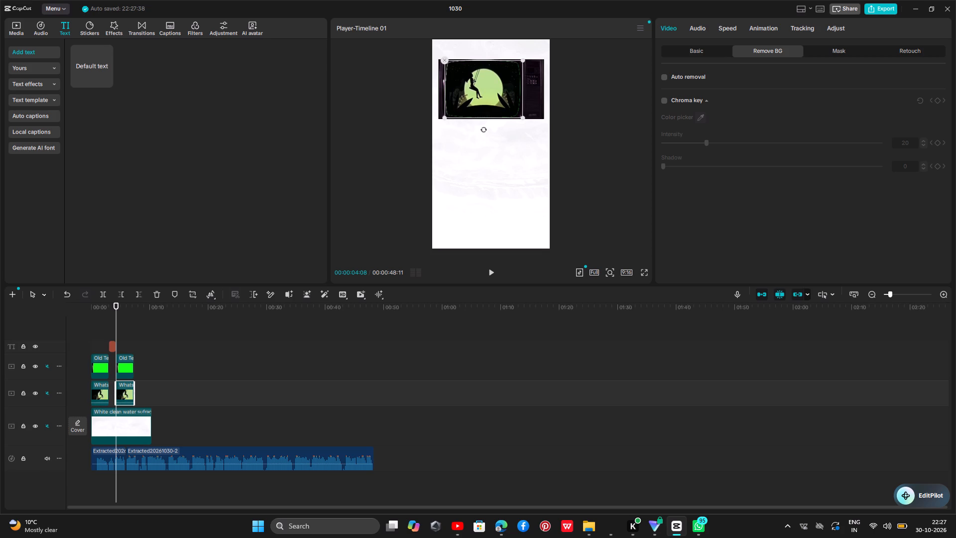
click(612, 2)
click(591, 172)
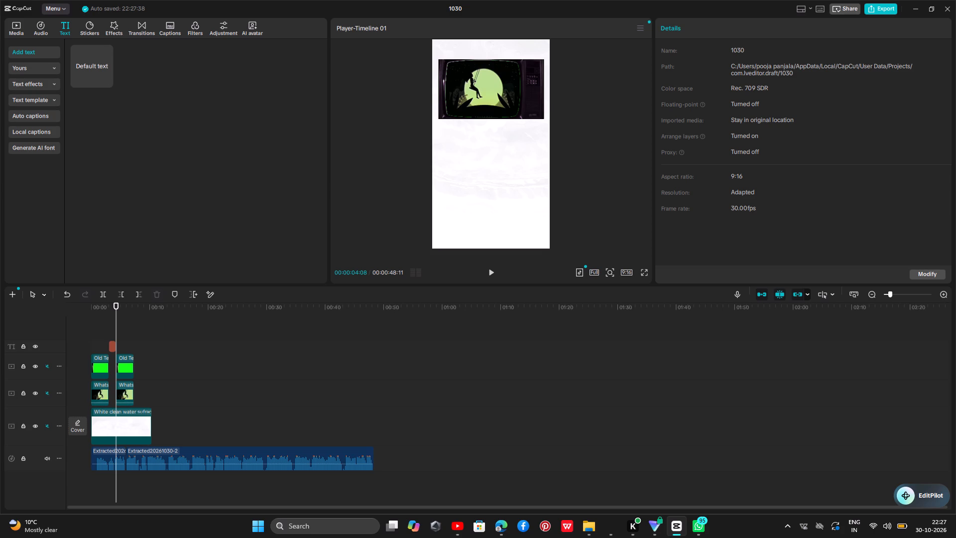
Search the stickers for "plus sign" and browse the plus designs.
click(82, 24)
click(94, 23)
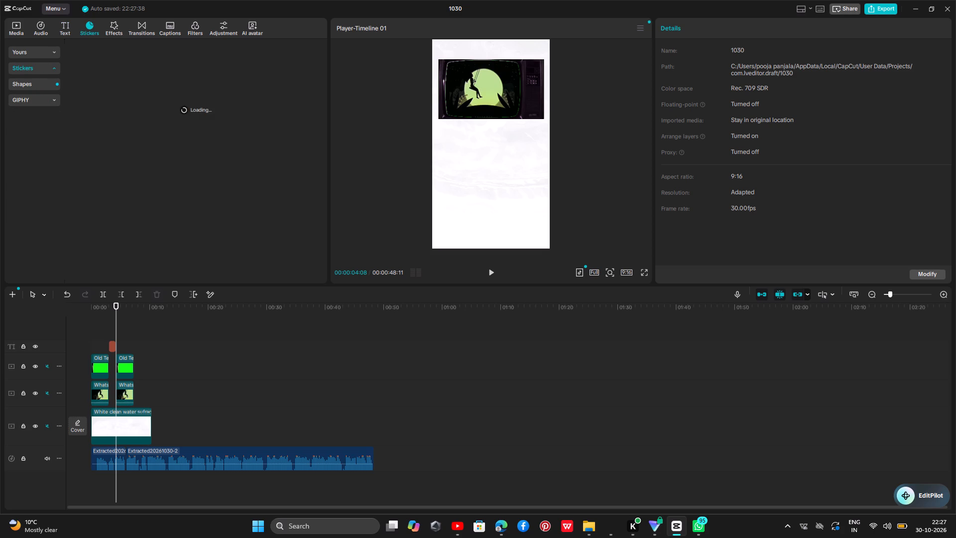
text(pl)
key(u)
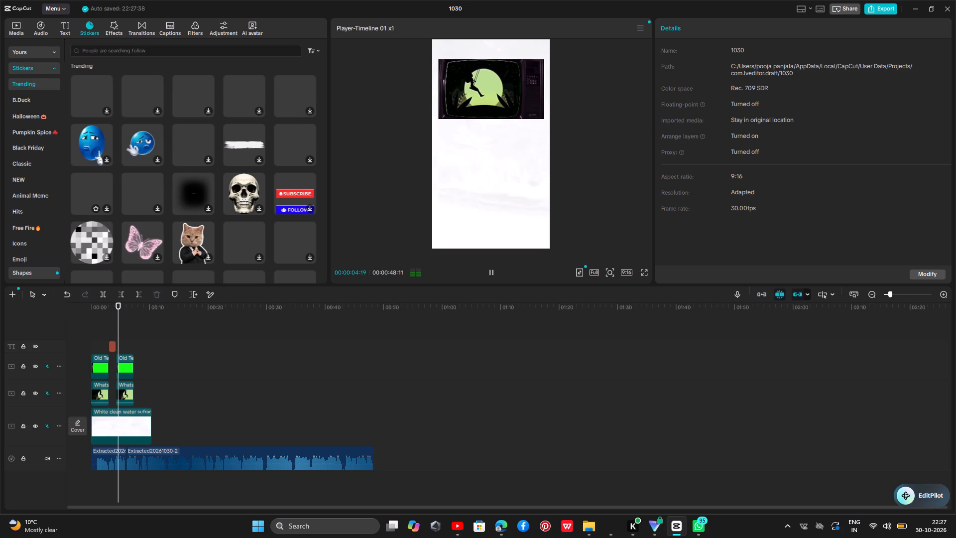
click(151, 47)
text(plus)
click(153, 63)
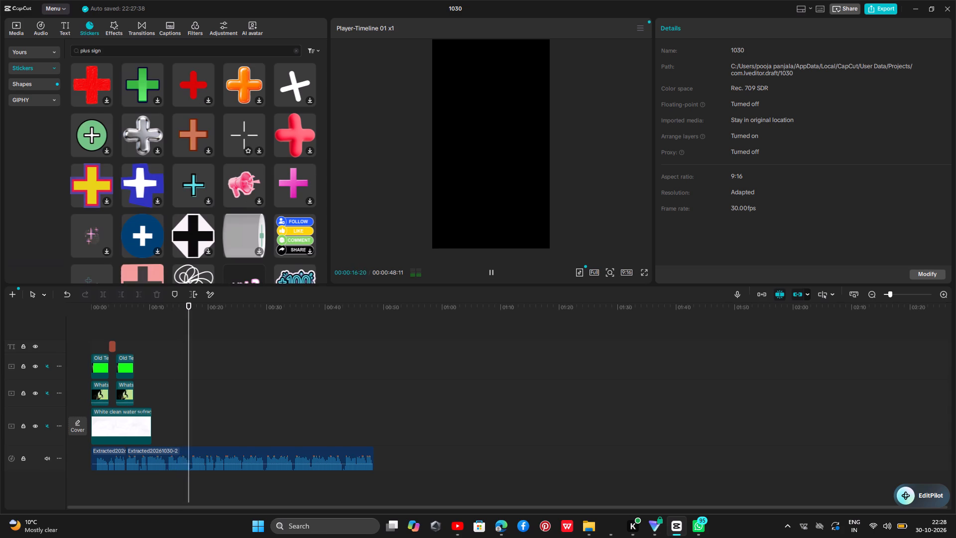
scroll(201, 192, down, 2)
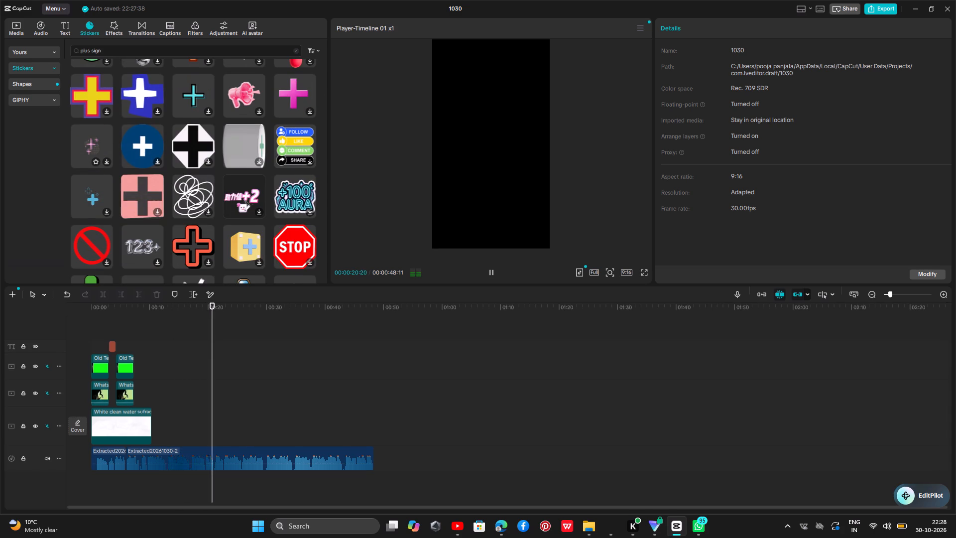
scroll(98, 146, up, 2)
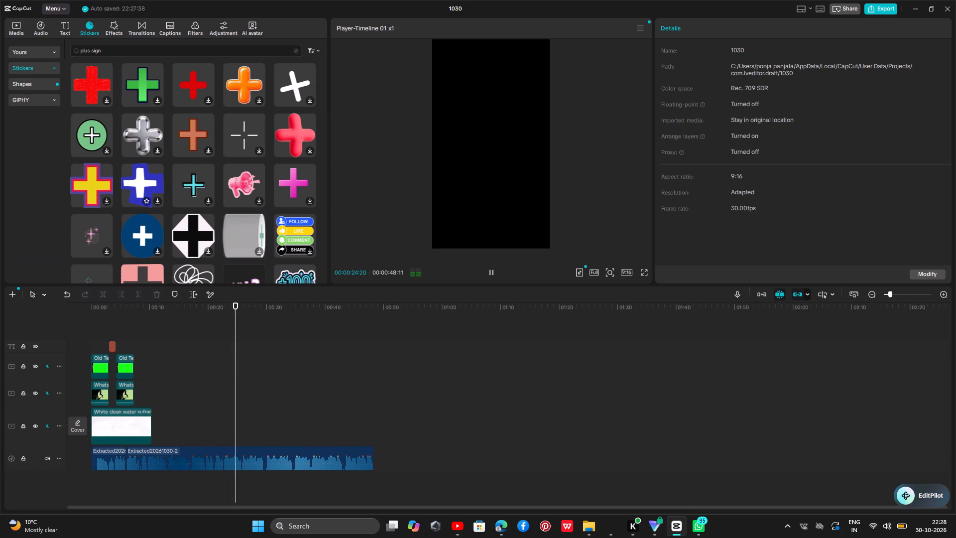
Add the white plus sticker with the blue border on its own track, starting at 00:00:04:08 above the second television clip.
click(138, 183)
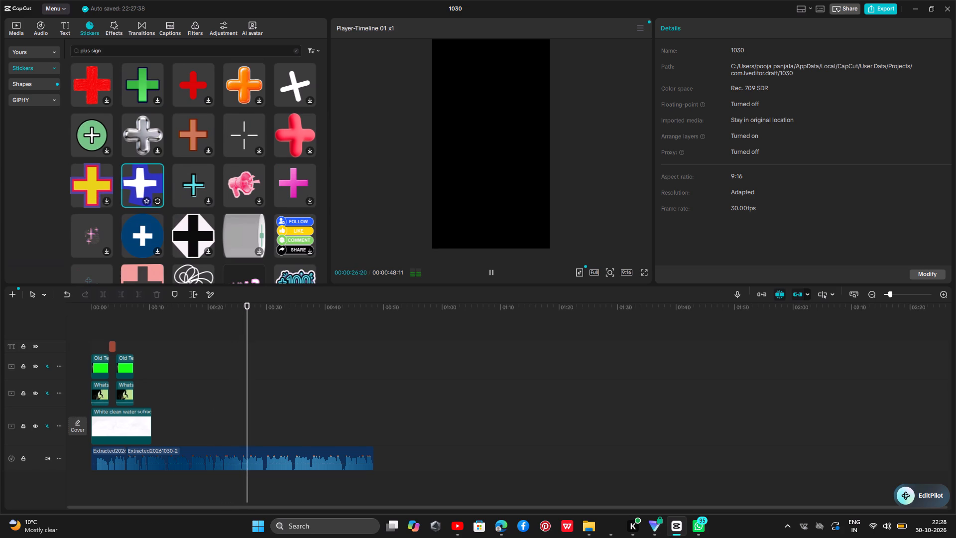
drag(138, 183, 111, 333)
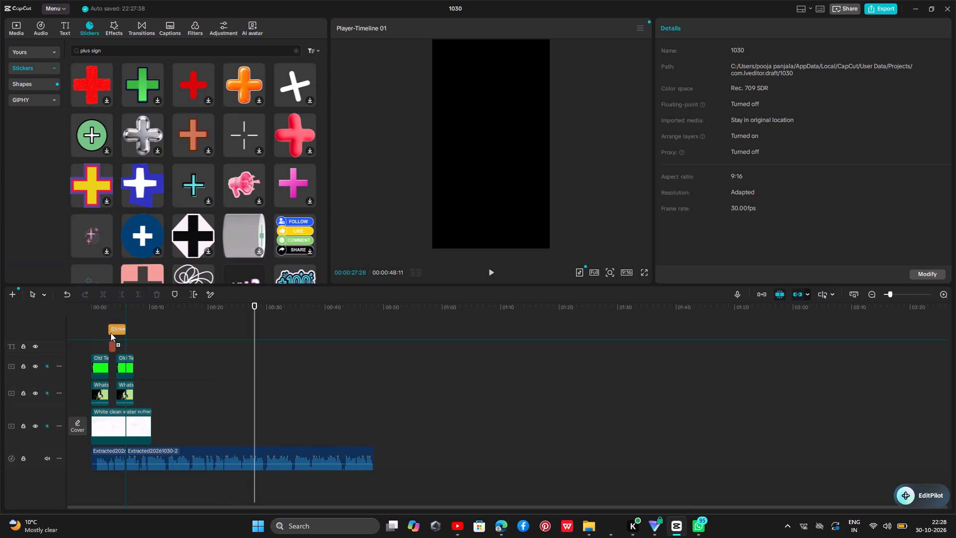
drag(111, 333, 119, 347)
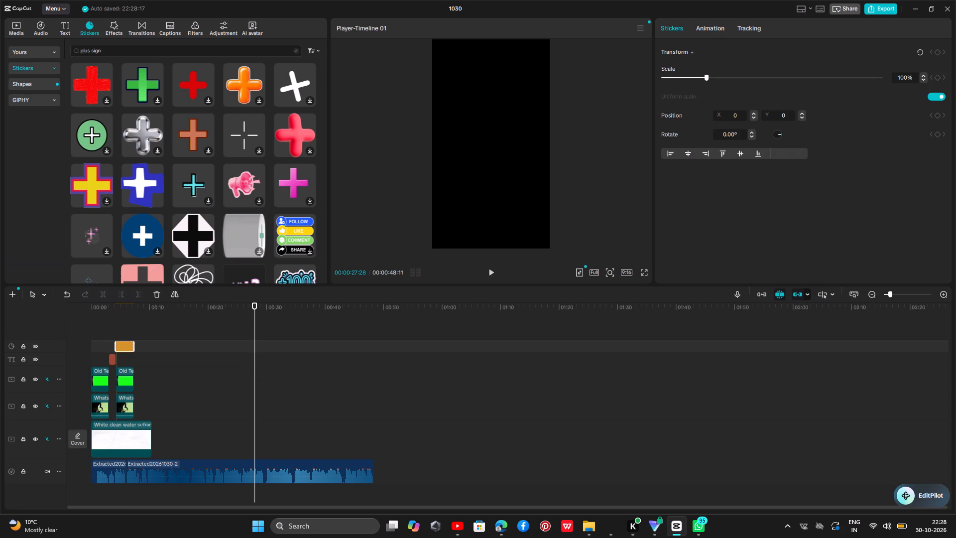
click(144, 328)
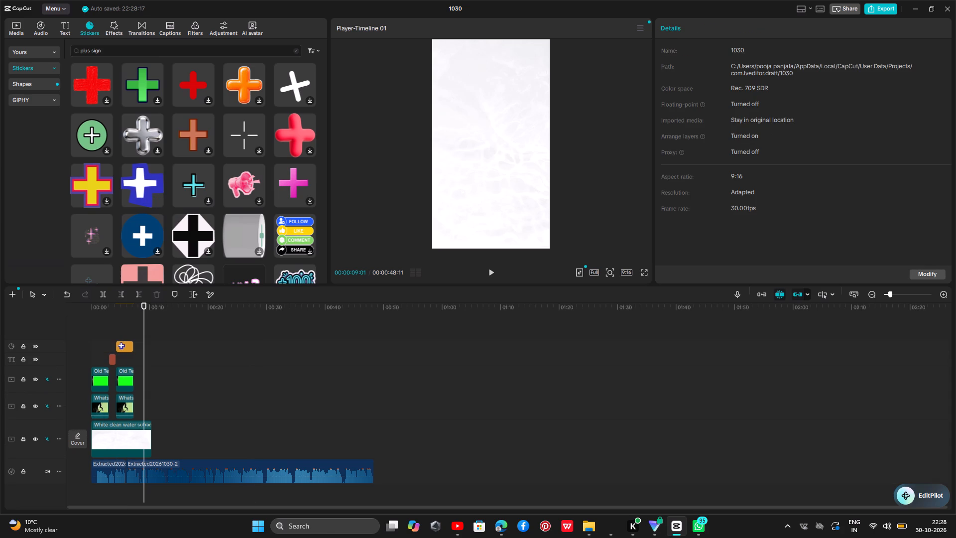
drag(126, 346, 128, 359)
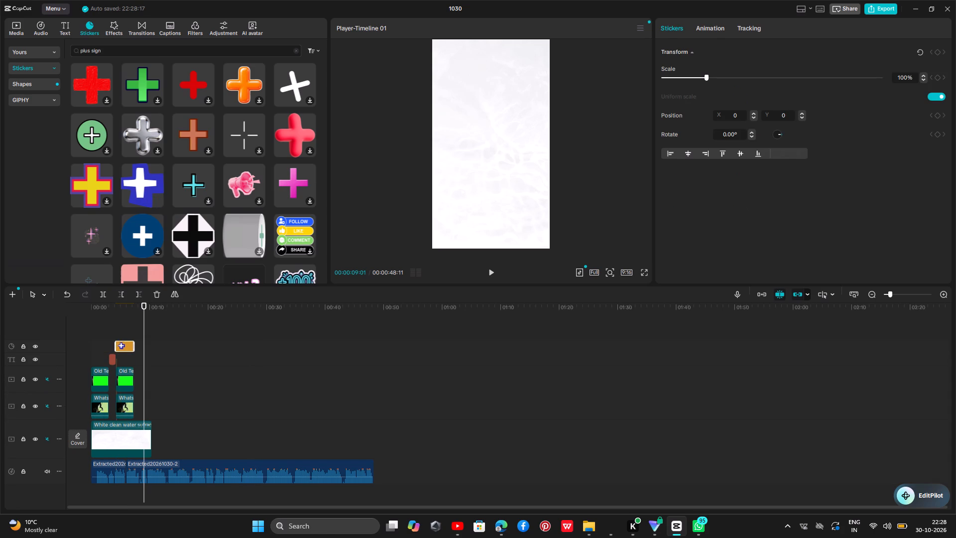
Play the video from near the start to check the plus sticker's appearance against the audio.
click(113, 335)
drag(113, 335, 96, 339)
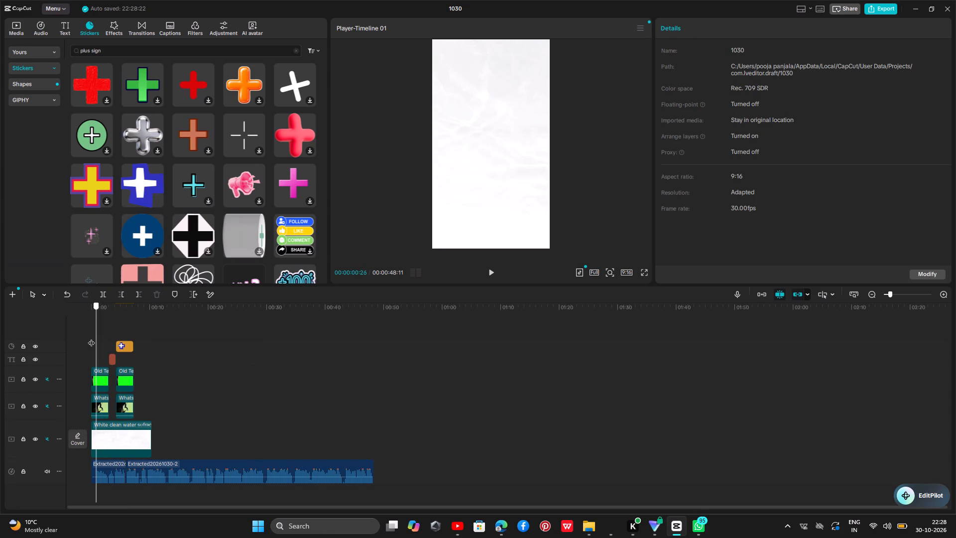
key(space)
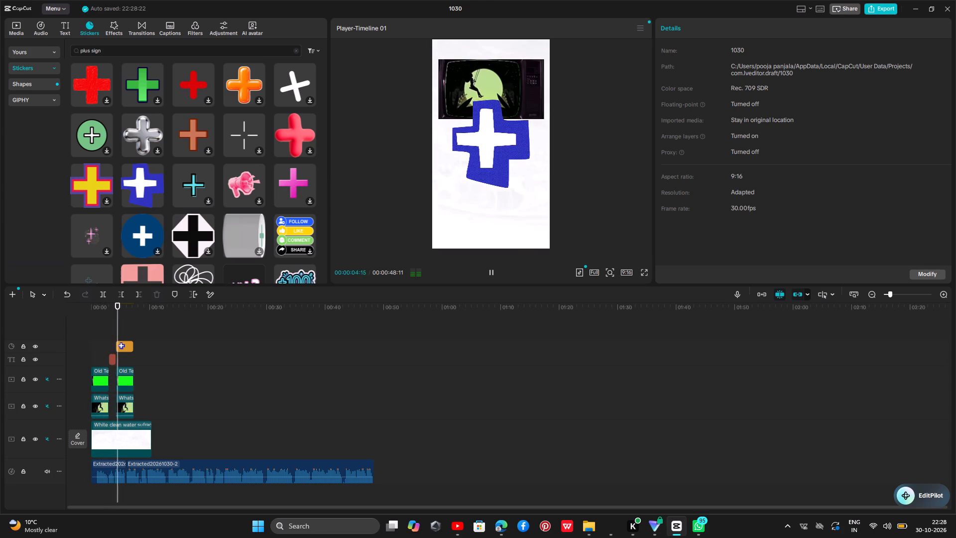
key(space)
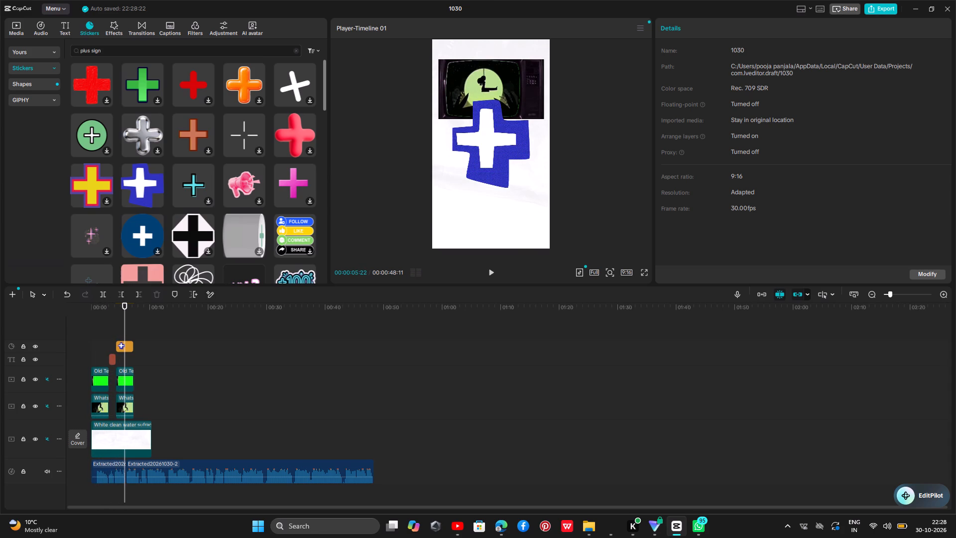
Shrink the plus sticker to 35% and place it just below the television, at about X -69, Y 91.
click(481, 149)
drag(530, 190, 481, 159)
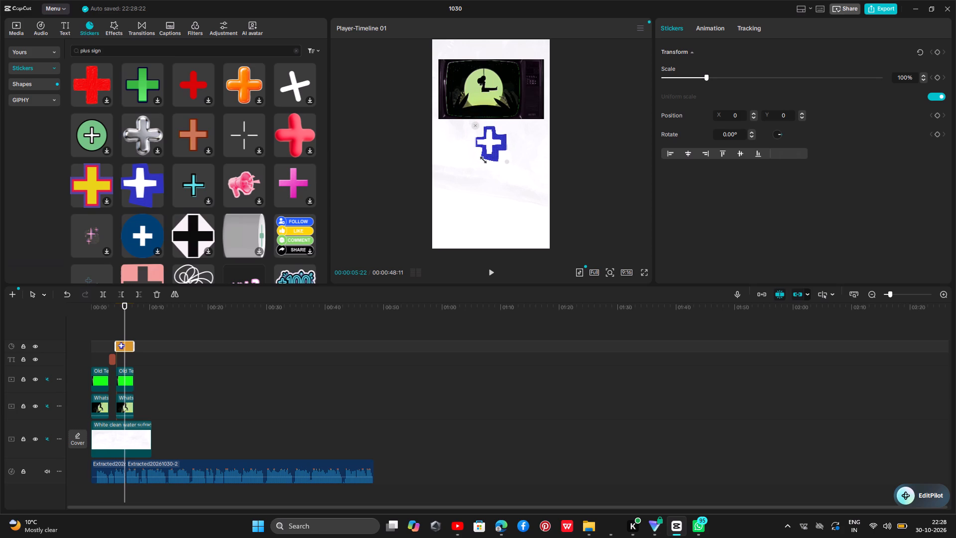
drag(481, 159, 481, 159)
drag(492, 135, 489, 131)
click(484, 140)
drag(500, 155, 497, 154)
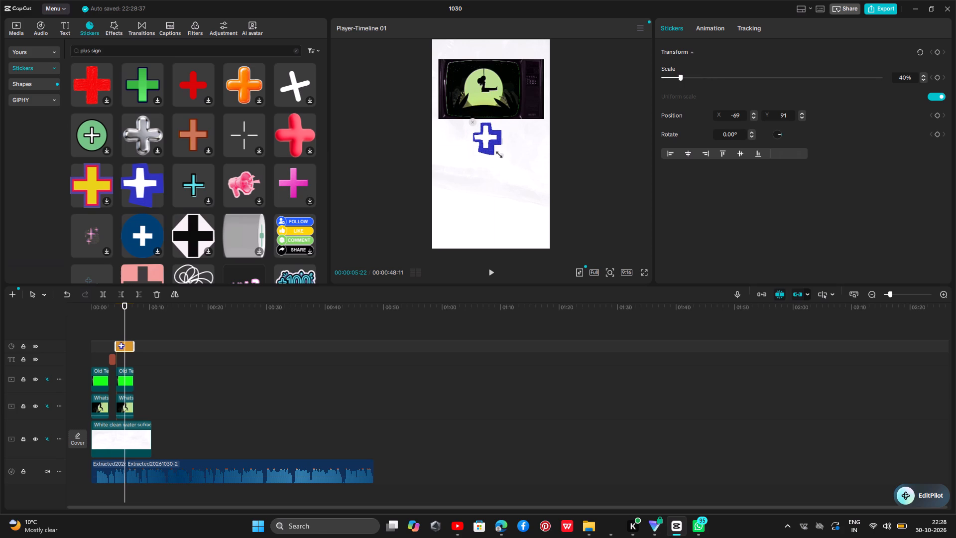
drag(497, 154, 492, 154)
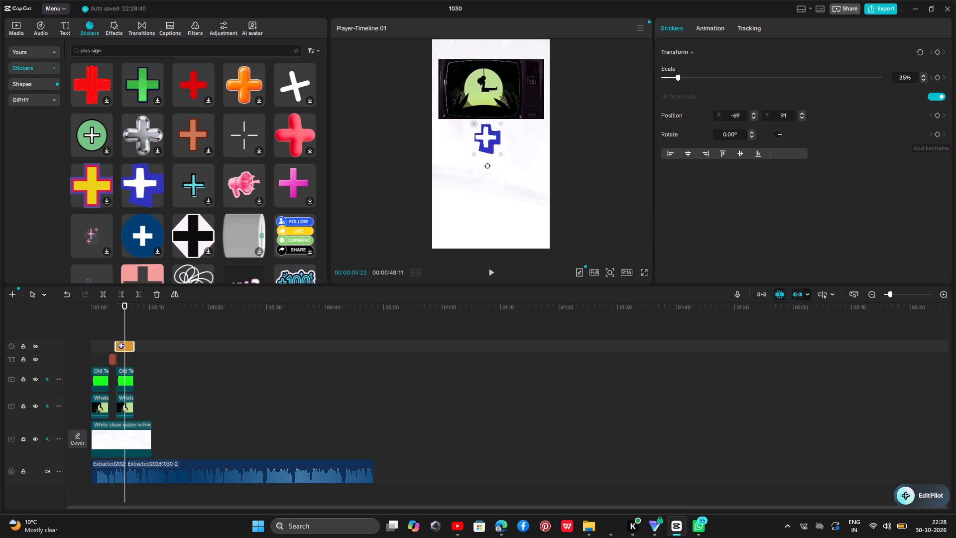
Add a rotation keyframe at 0° to the plus sticker at its start, 00:00:04:08.
drag(125, 305, 119, 308)
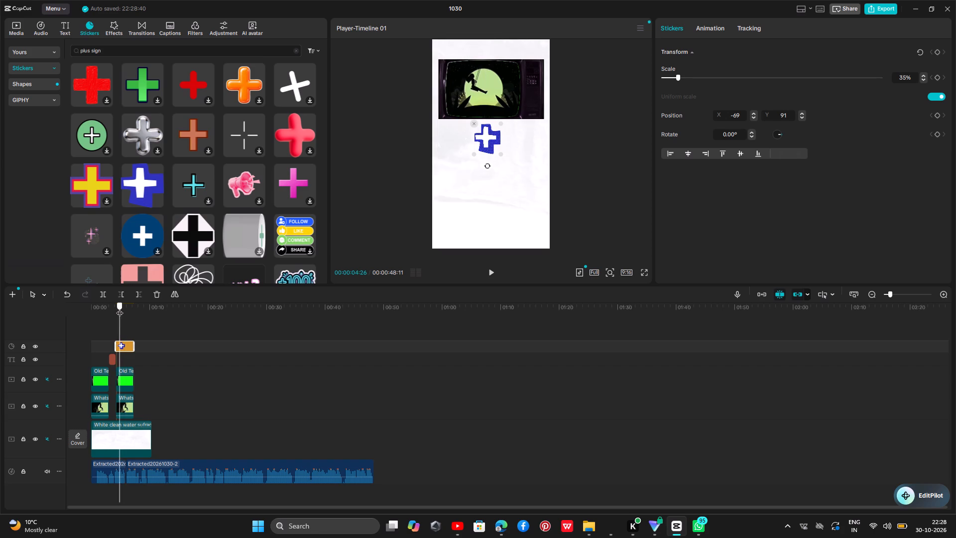
drag(119, 308, 119, 309)
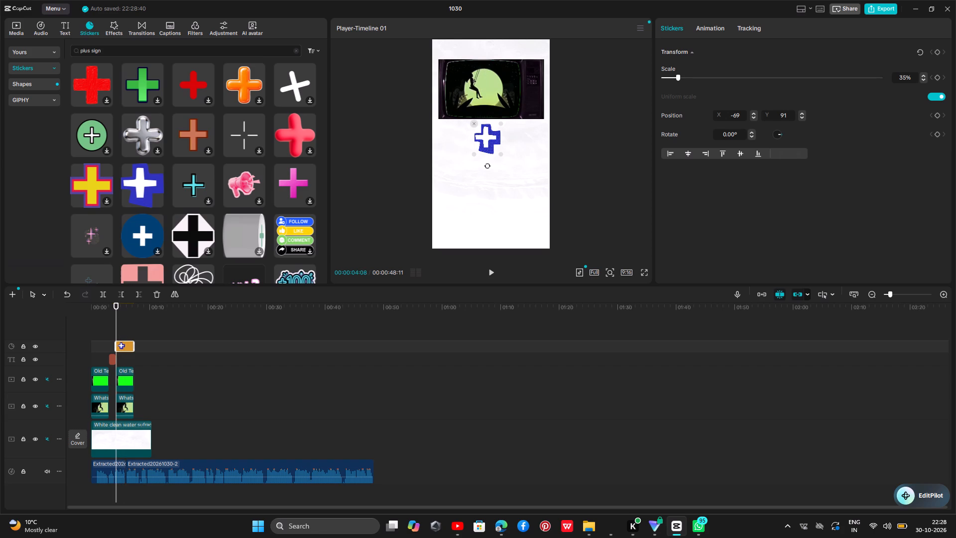
click(938, 132)
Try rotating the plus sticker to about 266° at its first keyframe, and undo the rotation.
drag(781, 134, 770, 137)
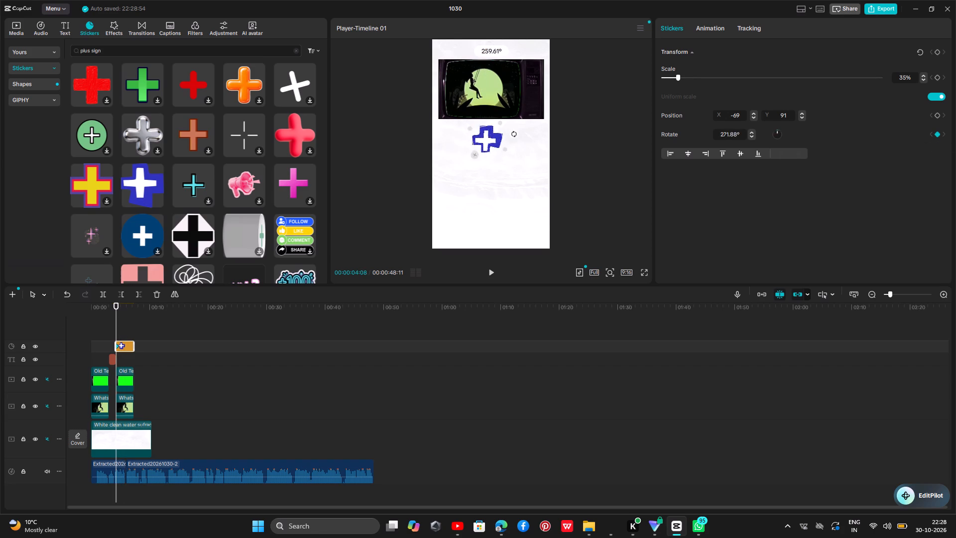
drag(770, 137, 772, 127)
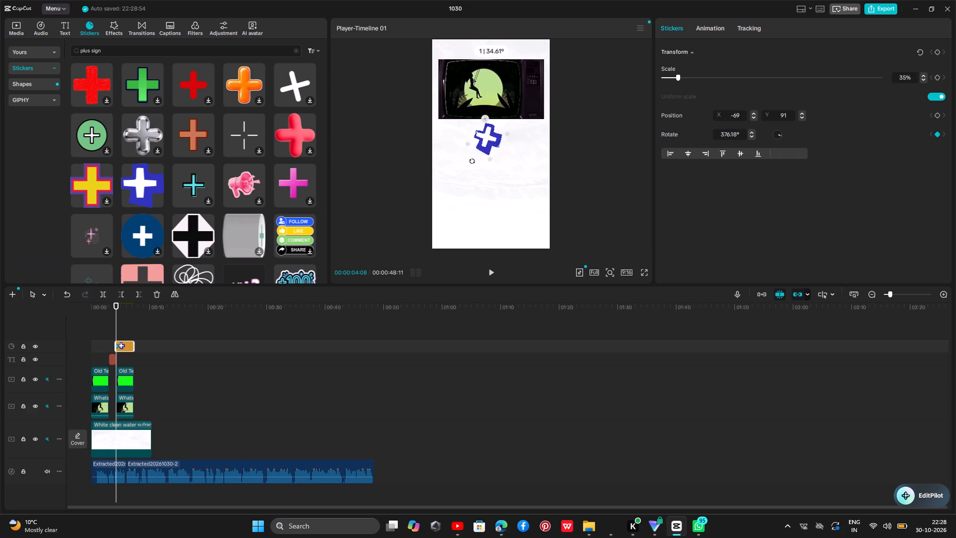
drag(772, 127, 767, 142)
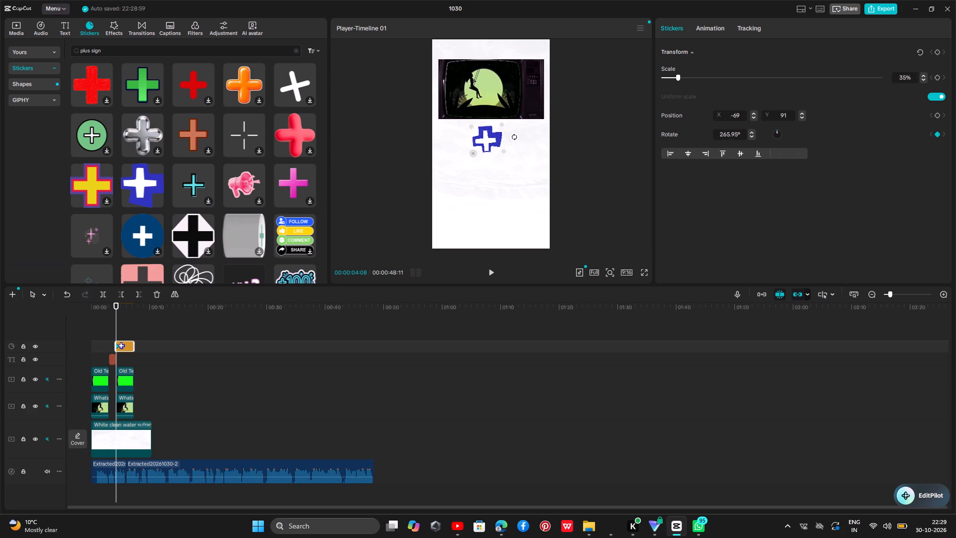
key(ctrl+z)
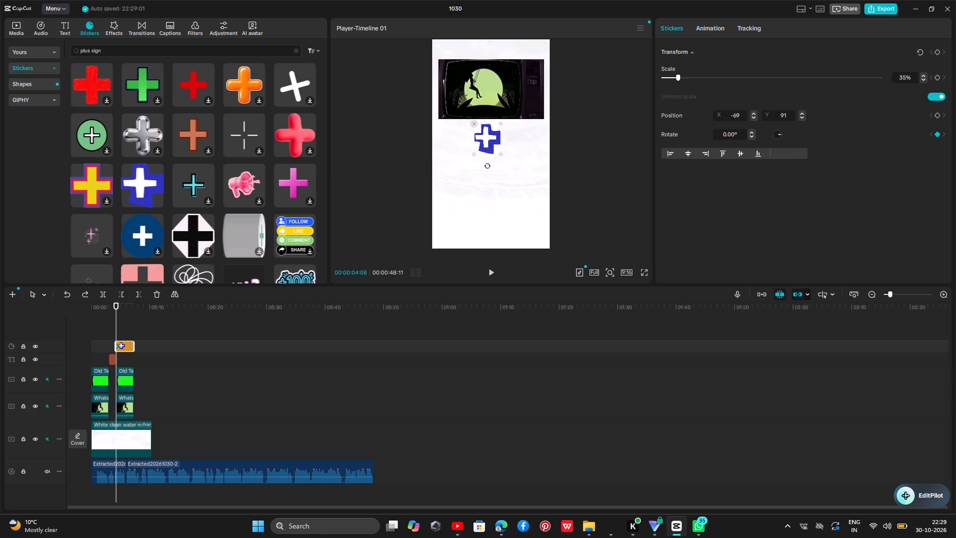
At 00:00:06:14, rotate the plus sticker through several full turns to about 2483° as the spin's end keyframe.
drag(118, 306, 129, 310)
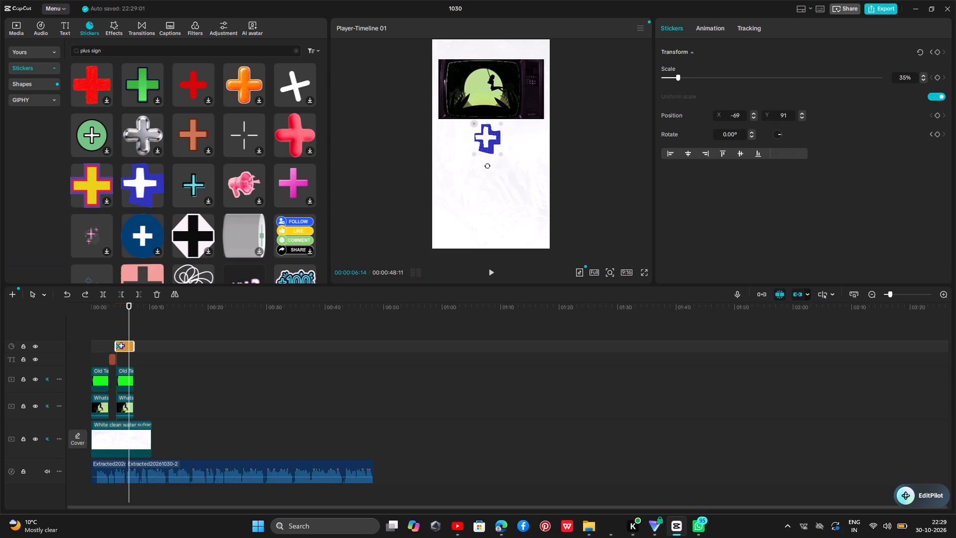
drag(781, 136, 791, 134)
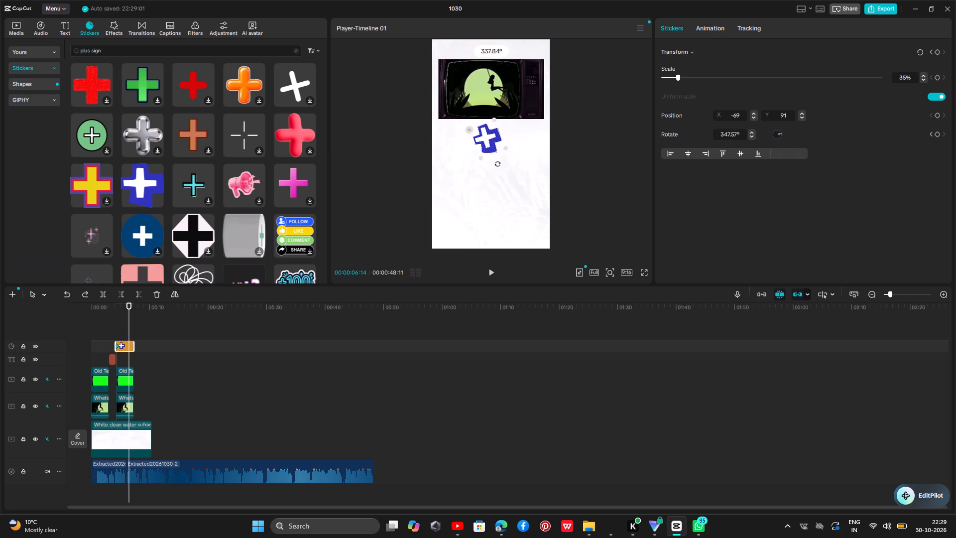
drag(791, 134, 762, 157)
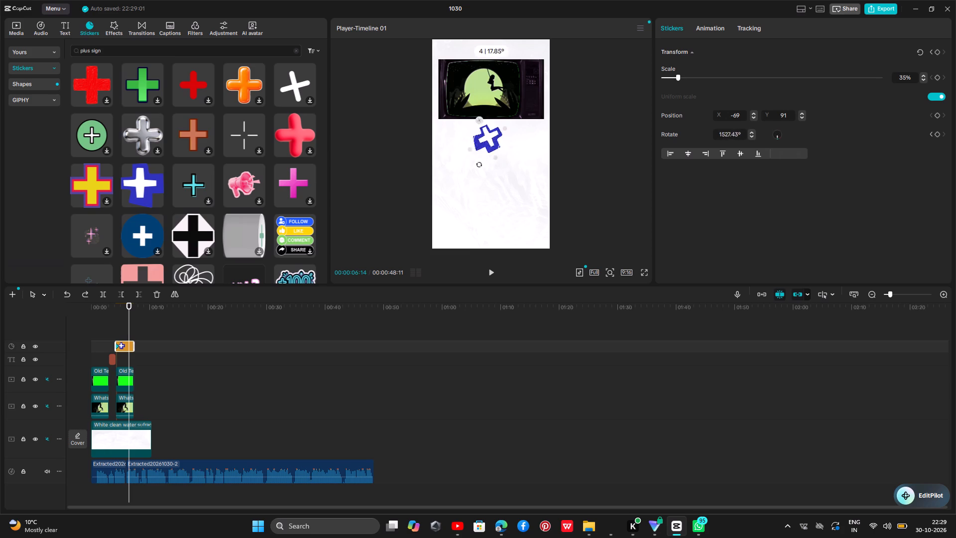
drag(762, 157, 797, 125)
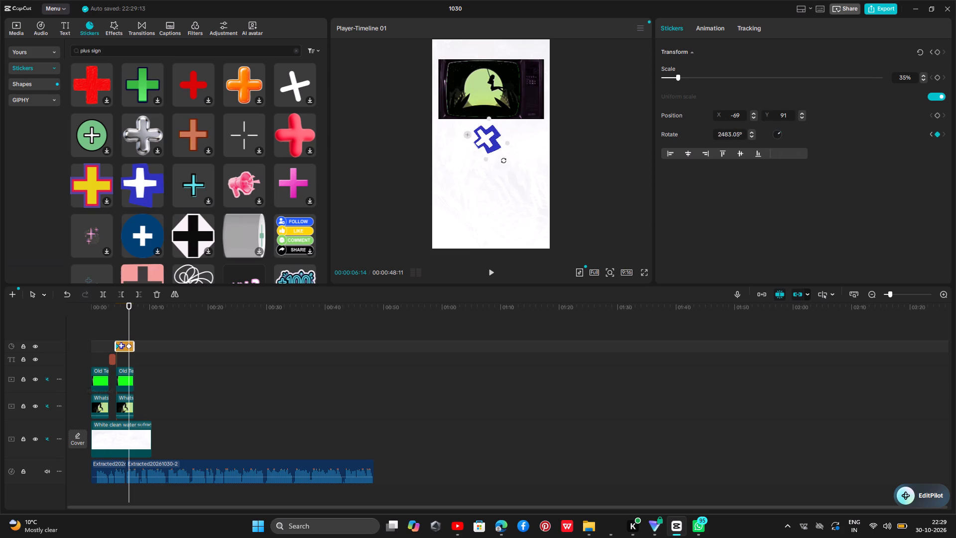
Try aligning the plus sticker to the frame's left edge, and instead center it horizontally at X 0.
drag(128, 306, 124, 310)
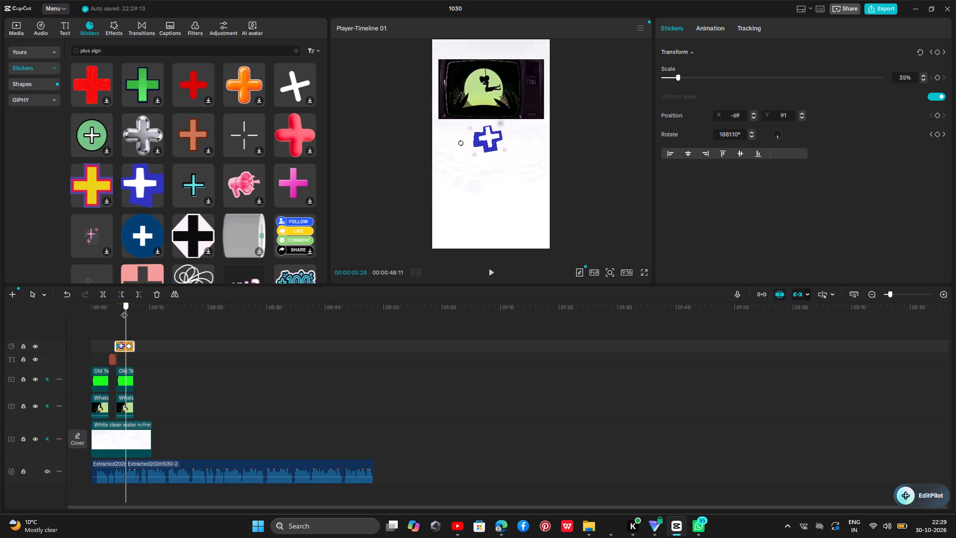
drag(124, 310, 123, 316)
click(669, 151)
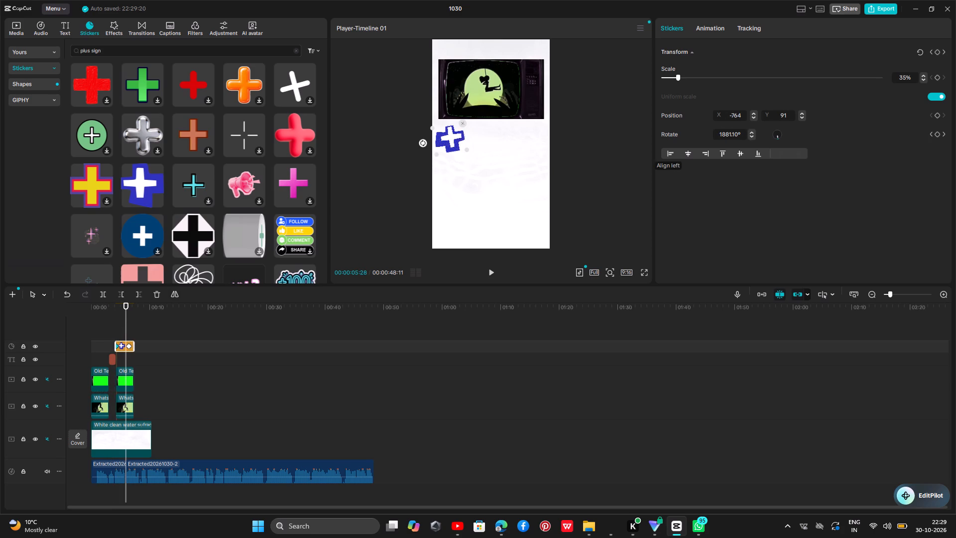
click(689, 152)
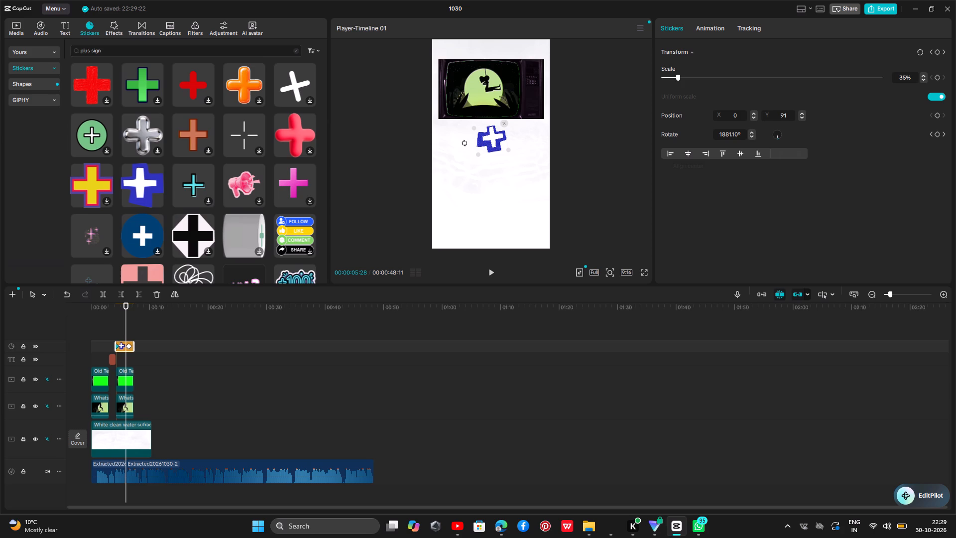
Play back the section with the plus sticker to check its spin.
click(107, 316)
key(space)
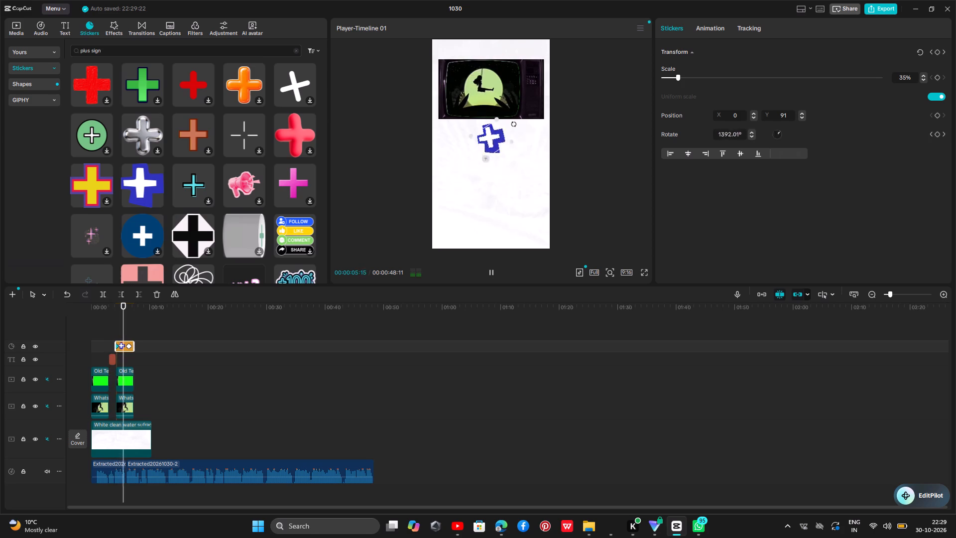
key(space)
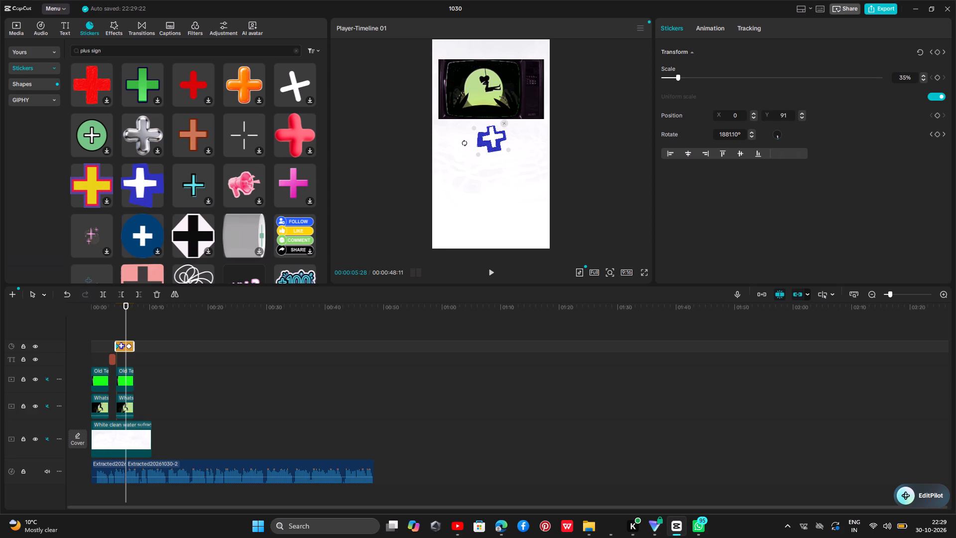
Delete the plus sticker's end rotation keyframe at 00:00:06:14.
click(131, 345)
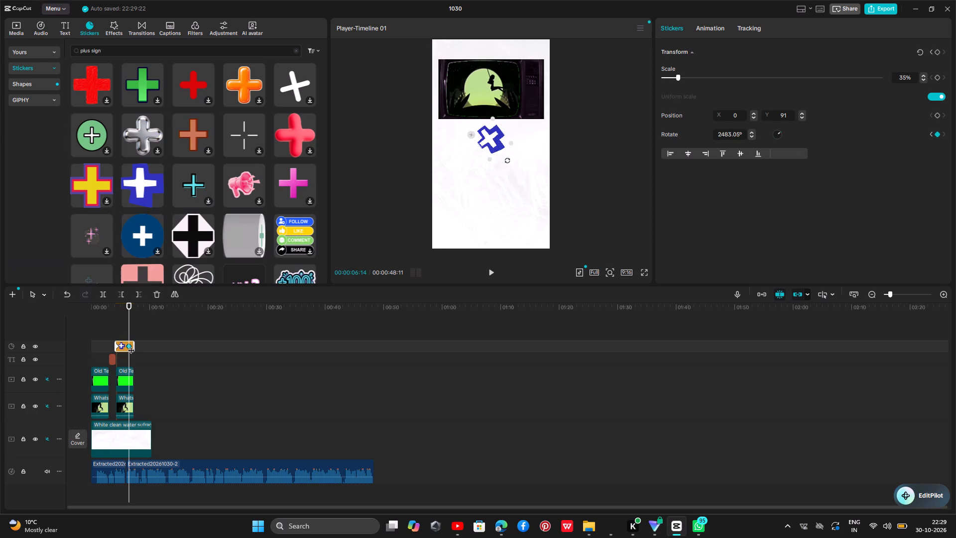
key(BackSpace)
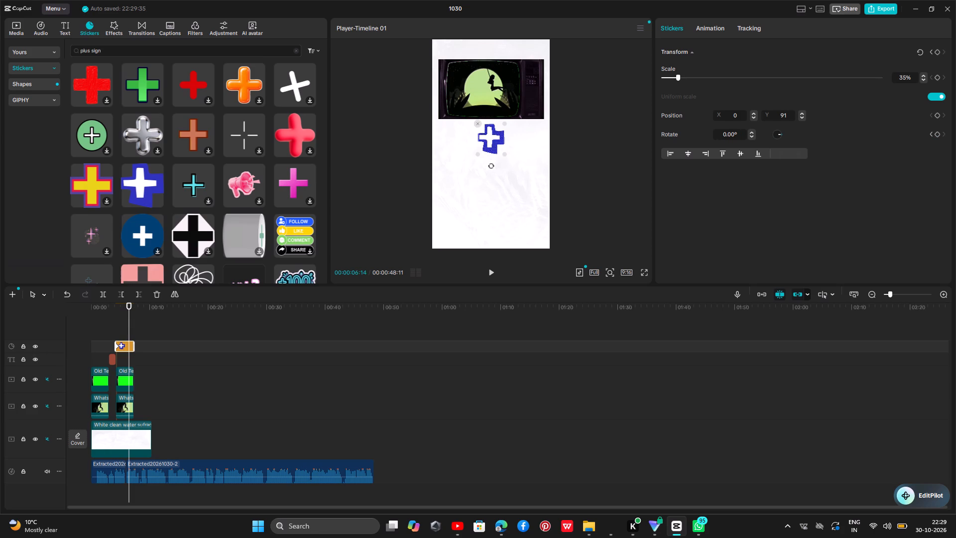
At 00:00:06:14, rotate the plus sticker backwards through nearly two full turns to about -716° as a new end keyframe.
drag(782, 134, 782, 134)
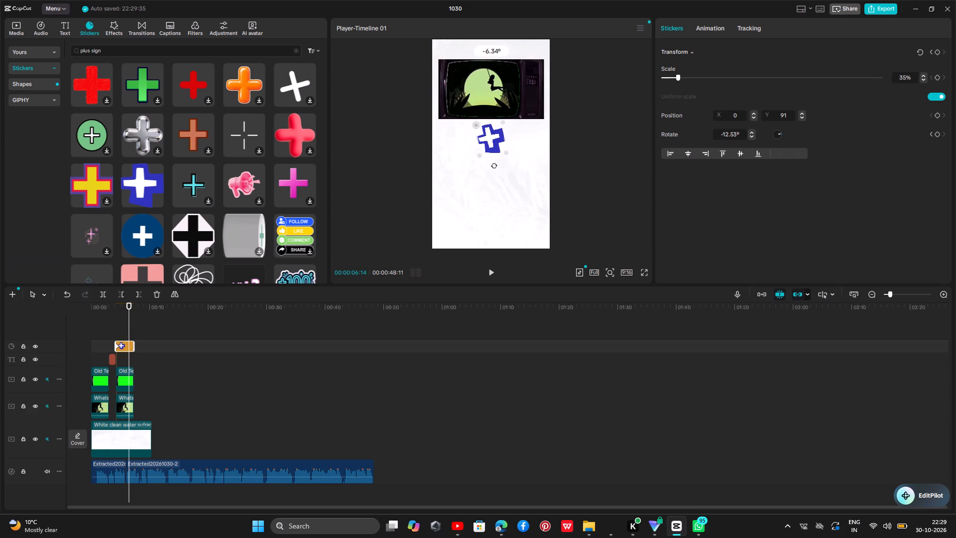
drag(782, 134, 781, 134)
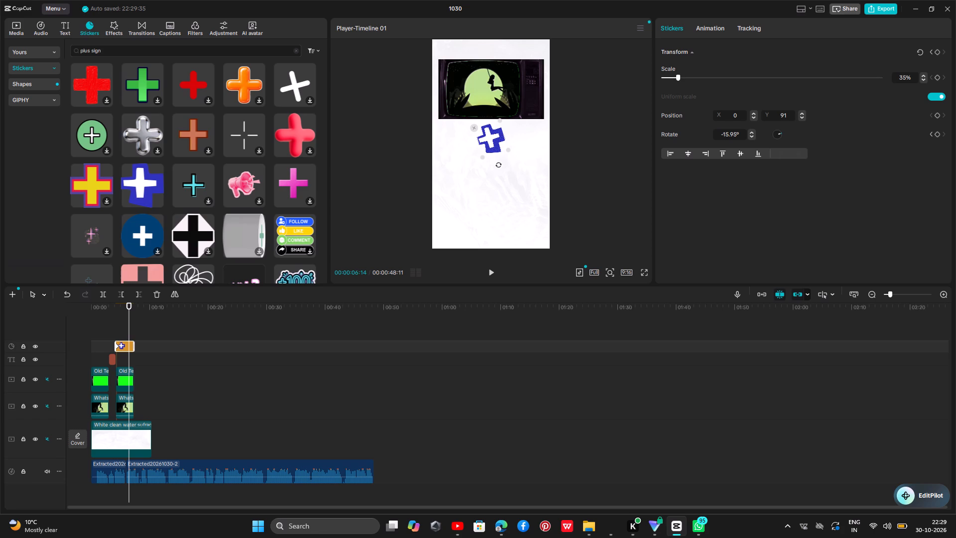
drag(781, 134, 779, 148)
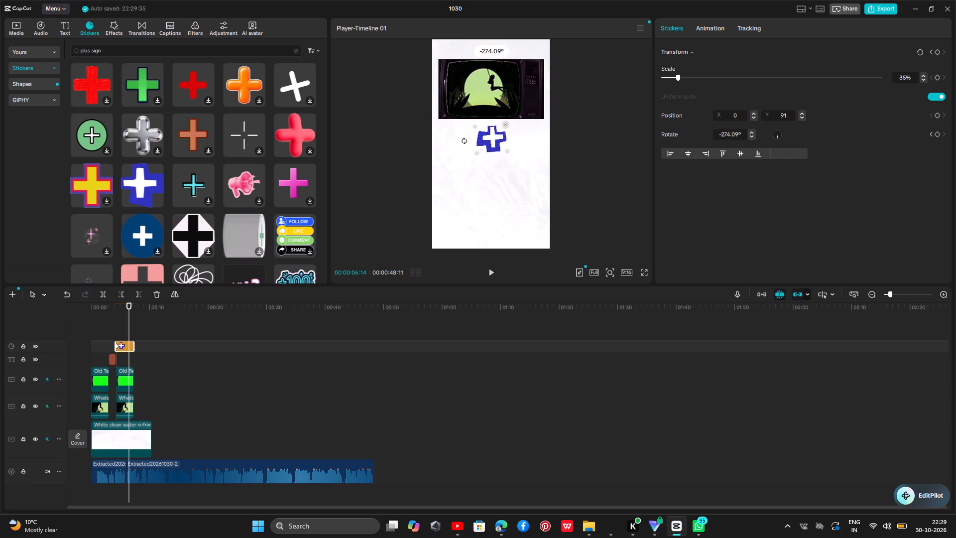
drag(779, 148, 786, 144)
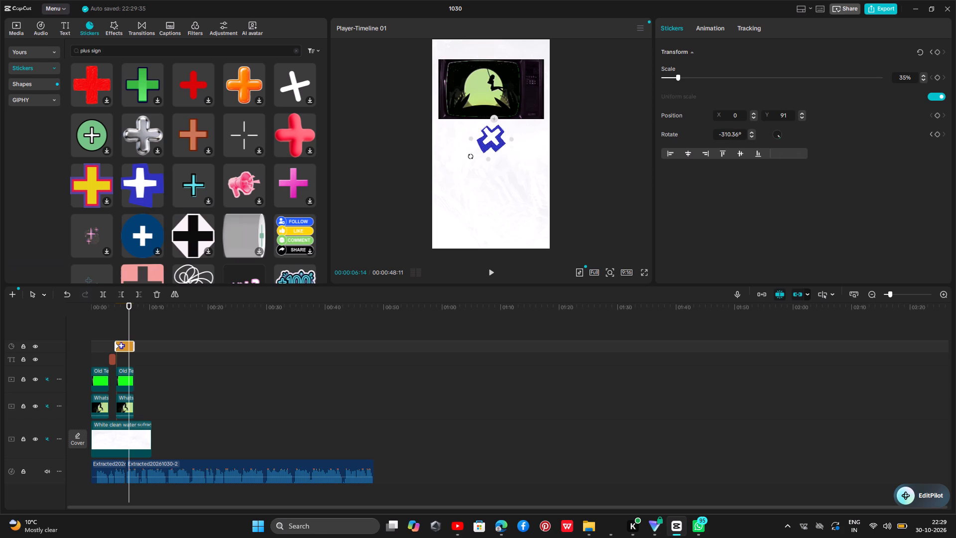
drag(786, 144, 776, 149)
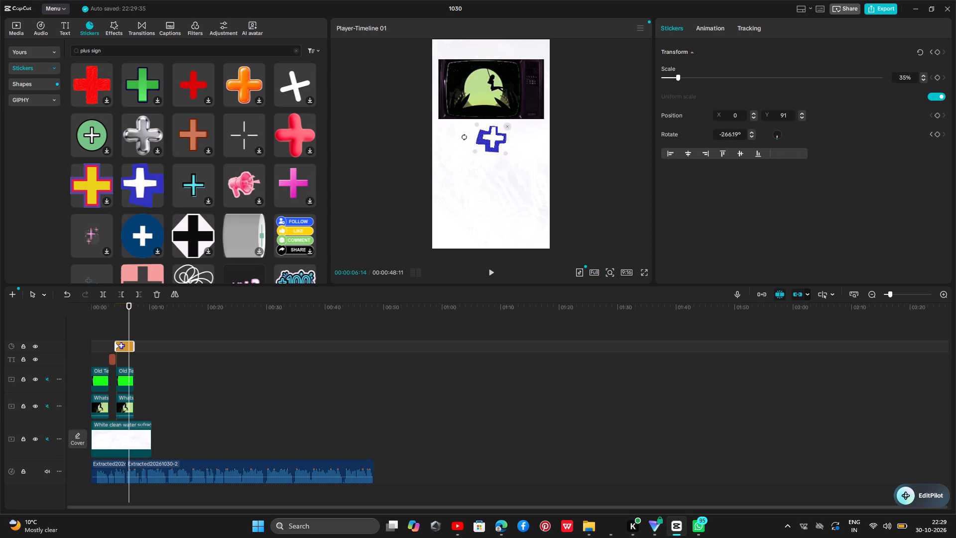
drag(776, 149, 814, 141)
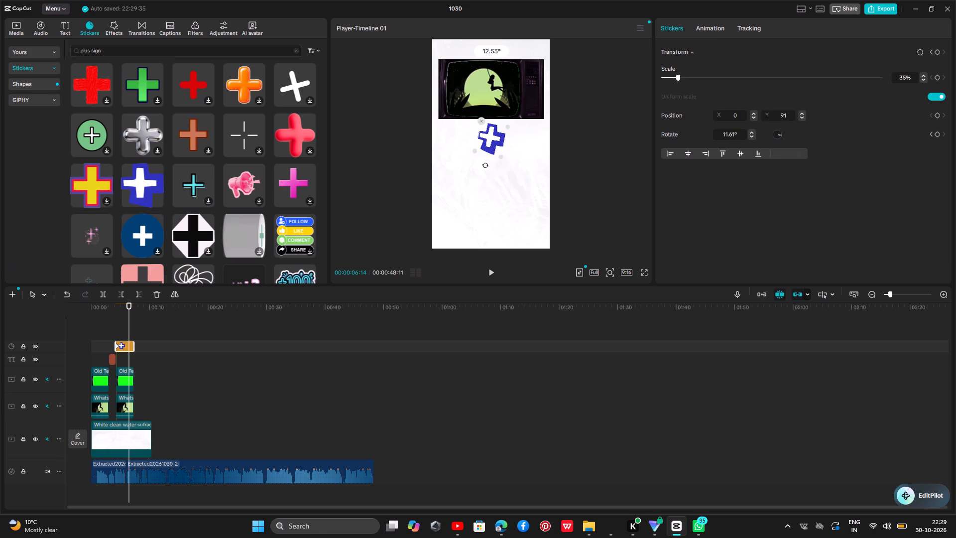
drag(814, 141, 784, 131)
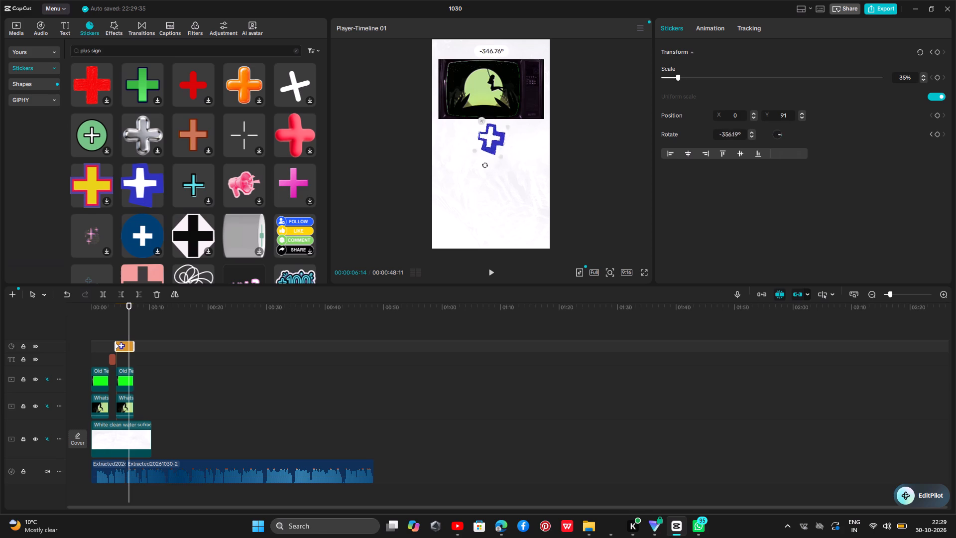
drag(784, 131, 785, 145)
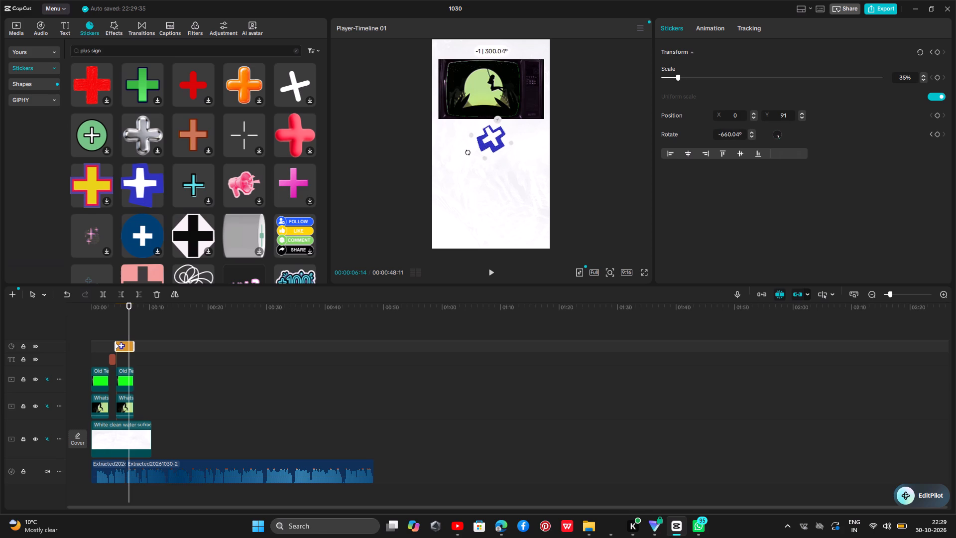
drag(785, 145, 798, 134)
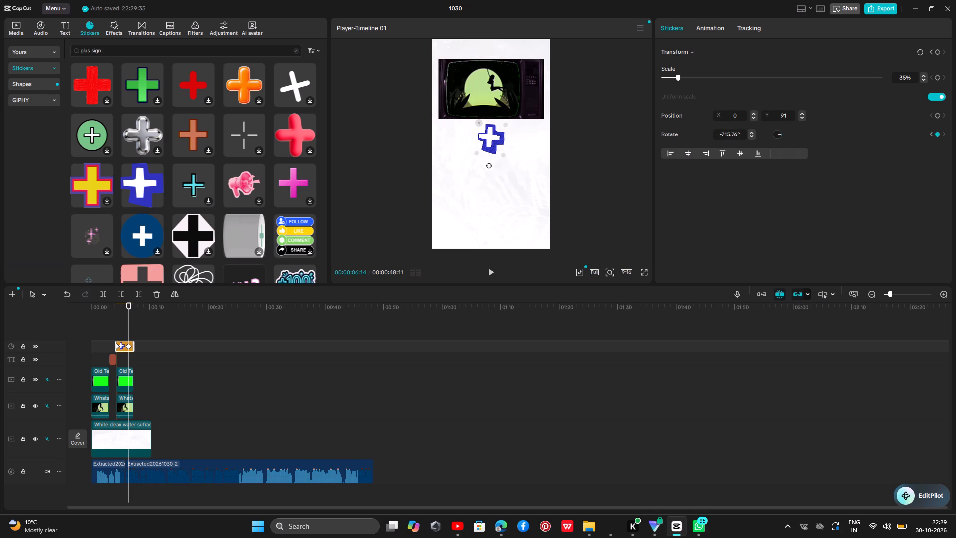
Play back the plus sticker's section to check the reversed spin.
click(107, 320)
key(space)
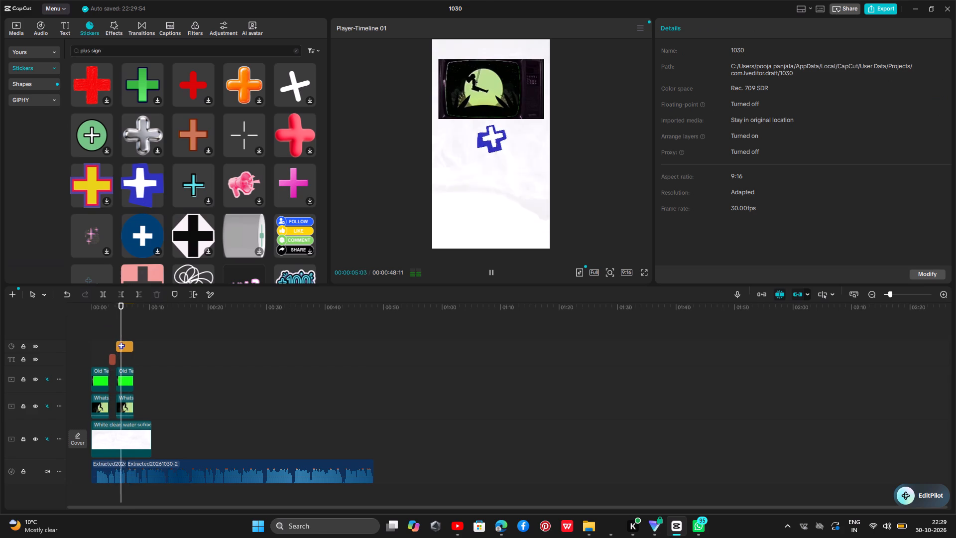
key(space)
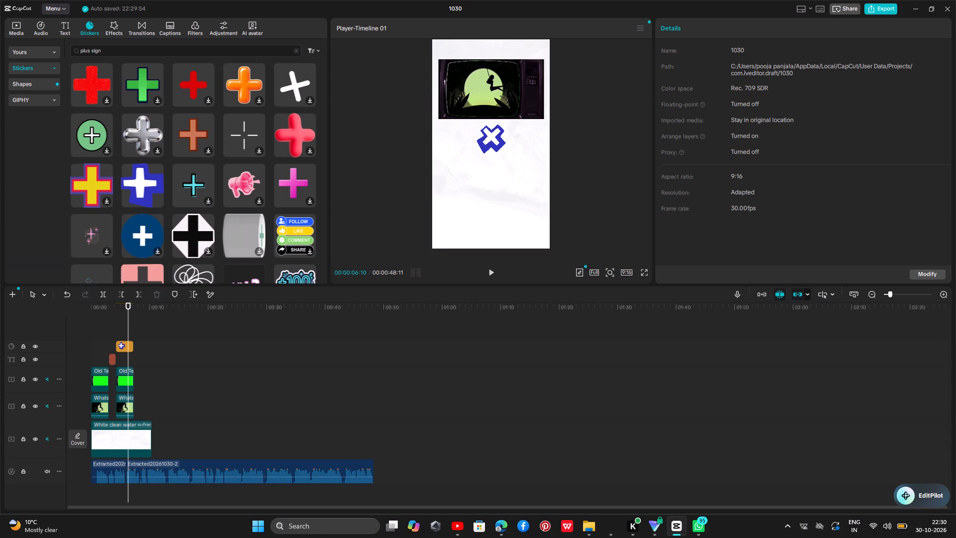
Search the stickers for "yoga" and add the backbend pose sticker on its own track, aligned under the plus sticker's clip.
drag(118, 50, 117, 51)
drag(117, 51, 22, 68)
key(BackSpace)
text(yoga)
key(Return)
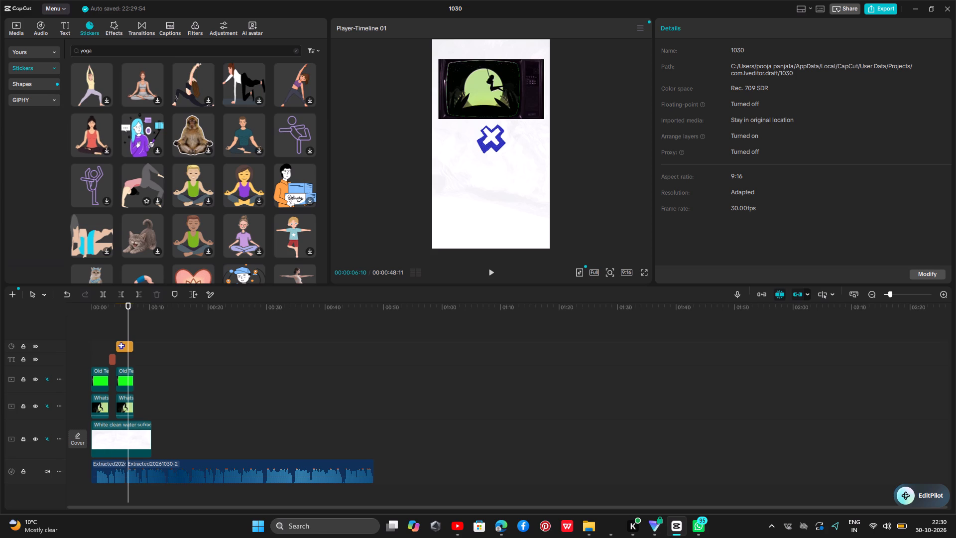
drag(139, 174, 482, 202)
drag(137, 186, 131, 292)
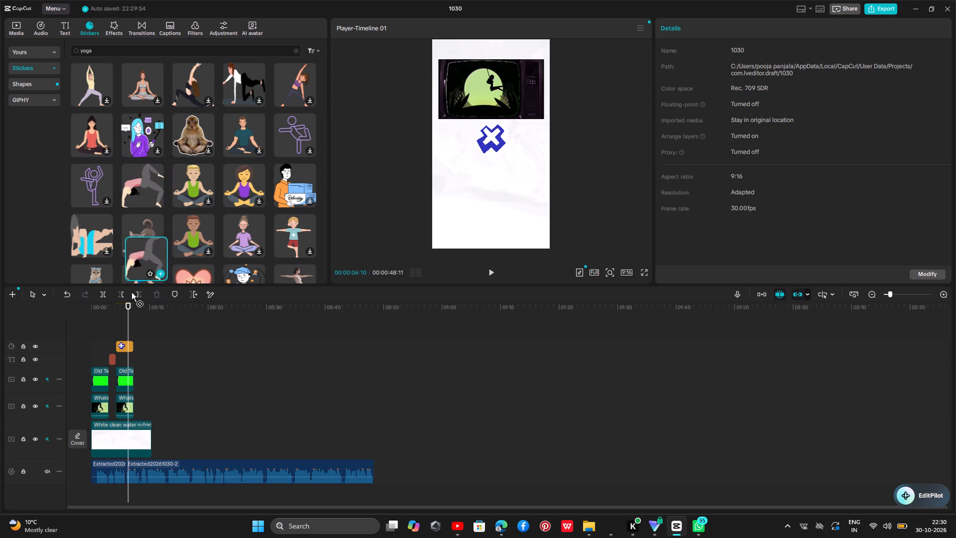
drag(131, 292, 119, 358)
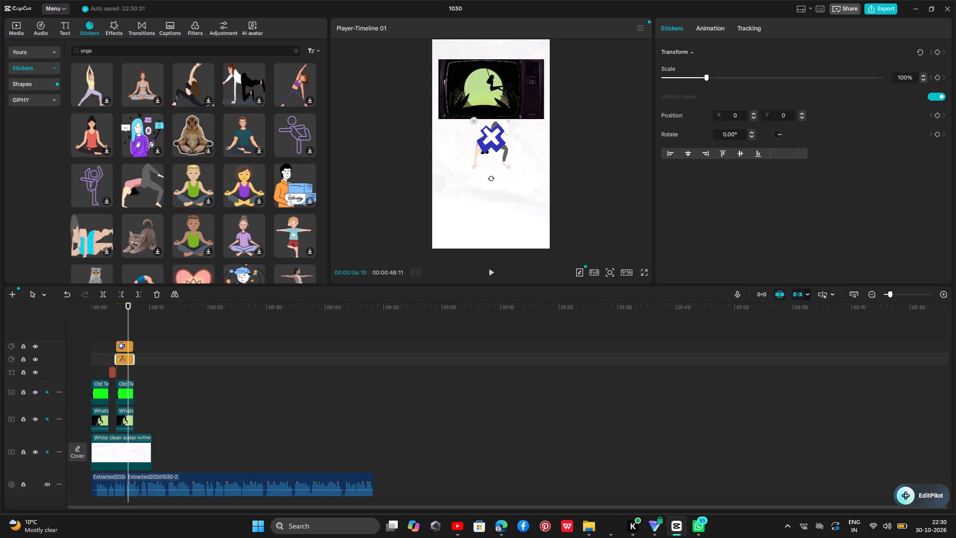
Move the backbend yoga sticker below the plus sticker, to about X -64, Y -750.
drag(505, 152, 500, 190)
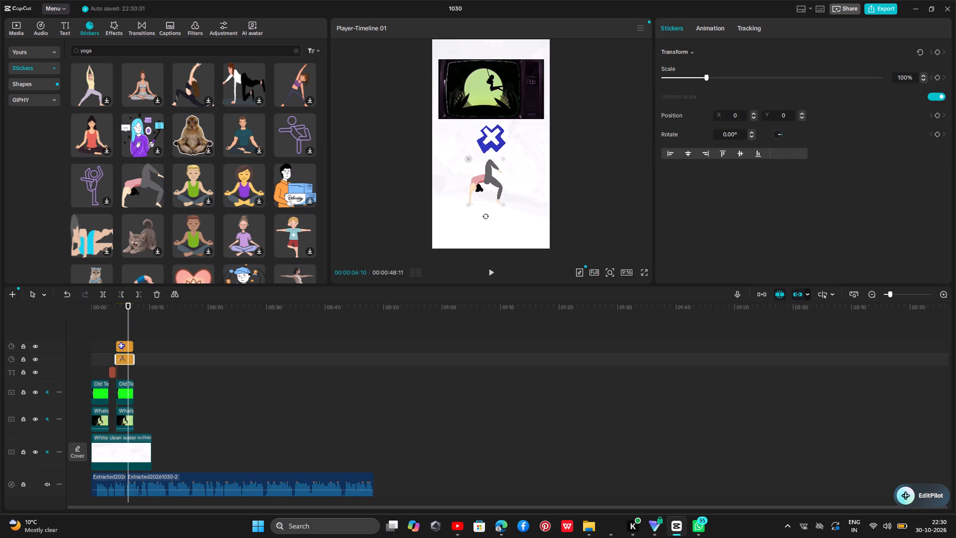
drag(500, 190, 501, 193)
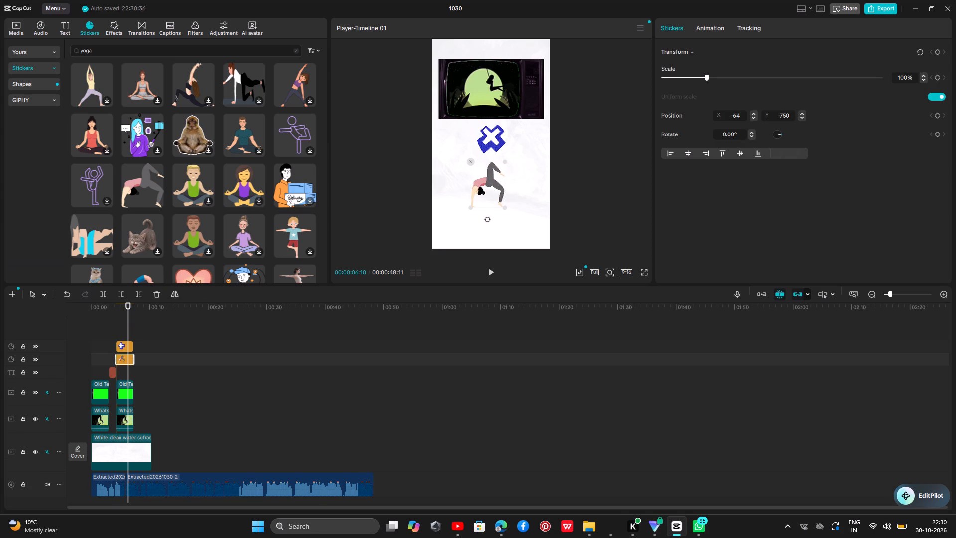
Delete both rotation keyframes from the plus sticker, at 00:00:06:14 and 00:00:04:08.
click(124, 354)
click(127, 348)
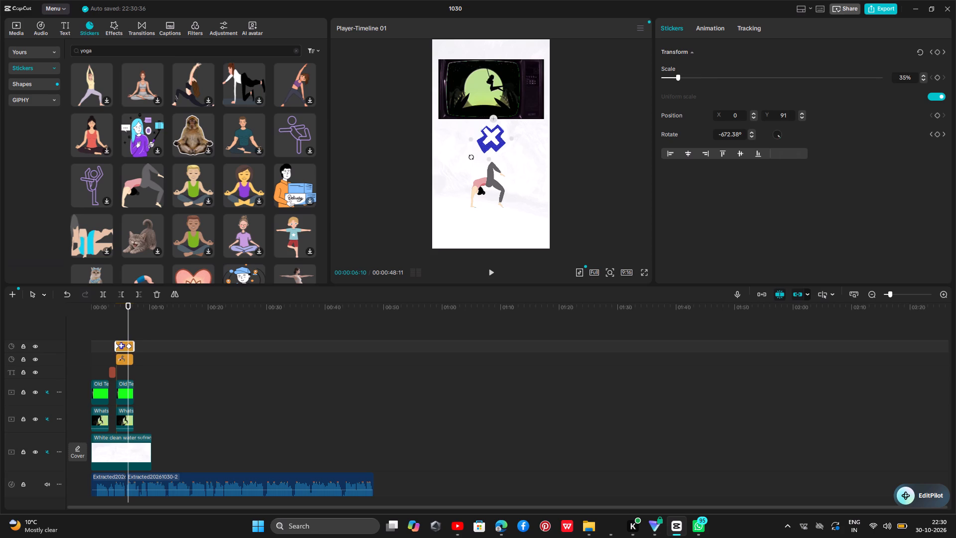
click(128, 346)
key(BackSpace)
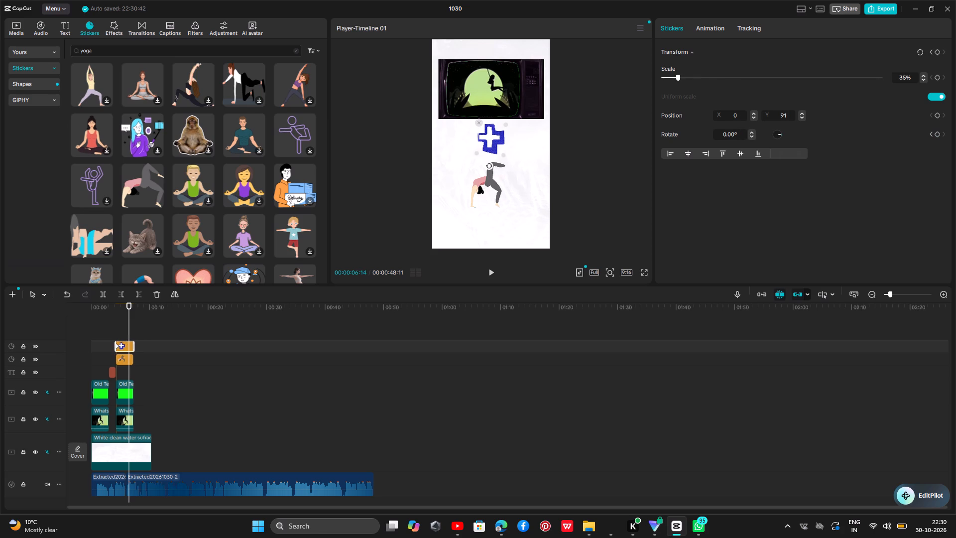
click(117, 345)
key(BackSpace)
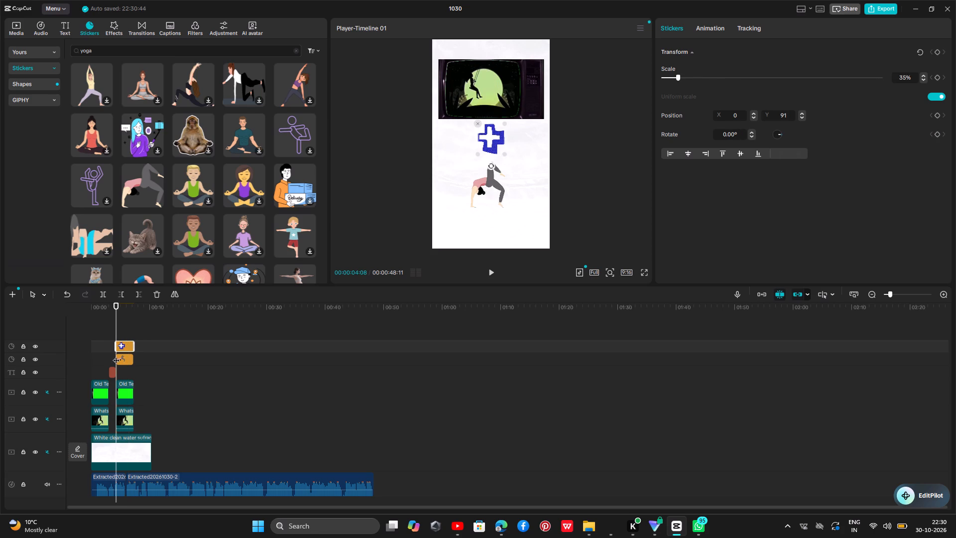
Enlarge the backbend yoga sticker to about 112% and shift it to about X -114, Y -814.
click(490, 178)
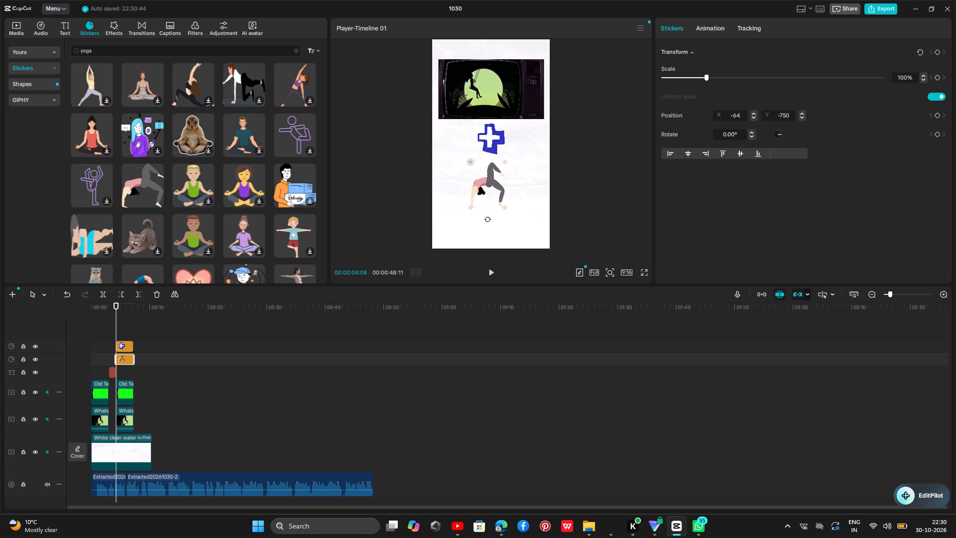
drag(504, 208, 507, 212)
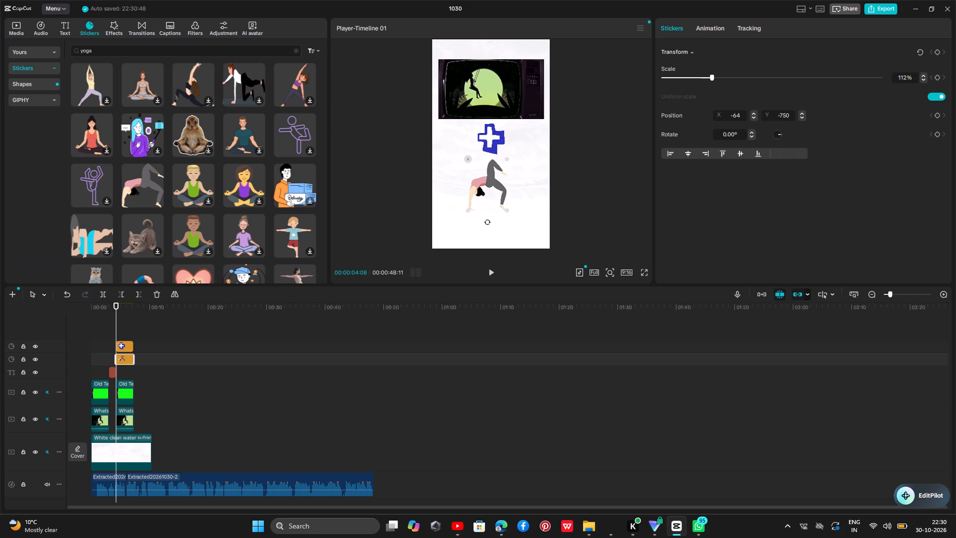
click(493, 184)
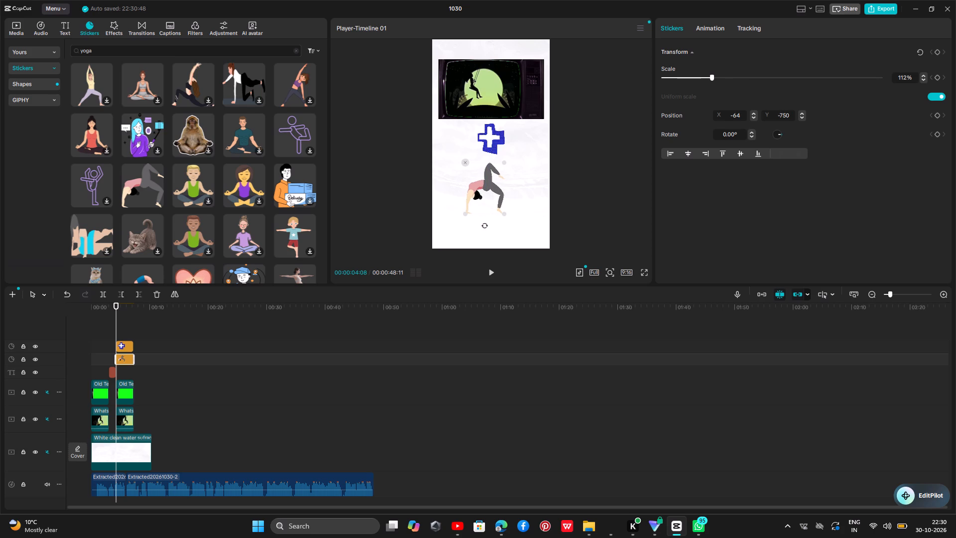
Play the video from the beginning through the plus and yoga sticker section to review it.
drag(118, 311, 84, 318)
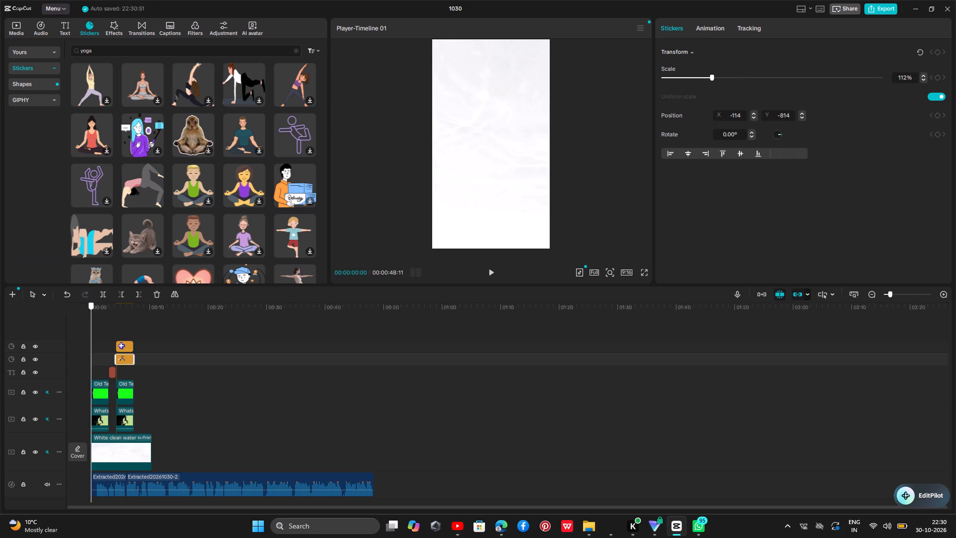
drag(84, 318, 82, 319)
key(space)
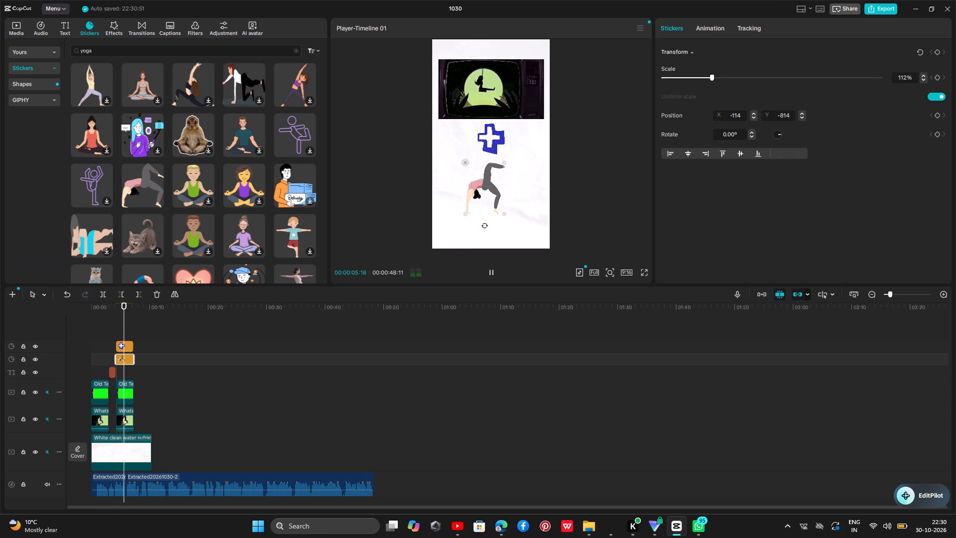
key(space)
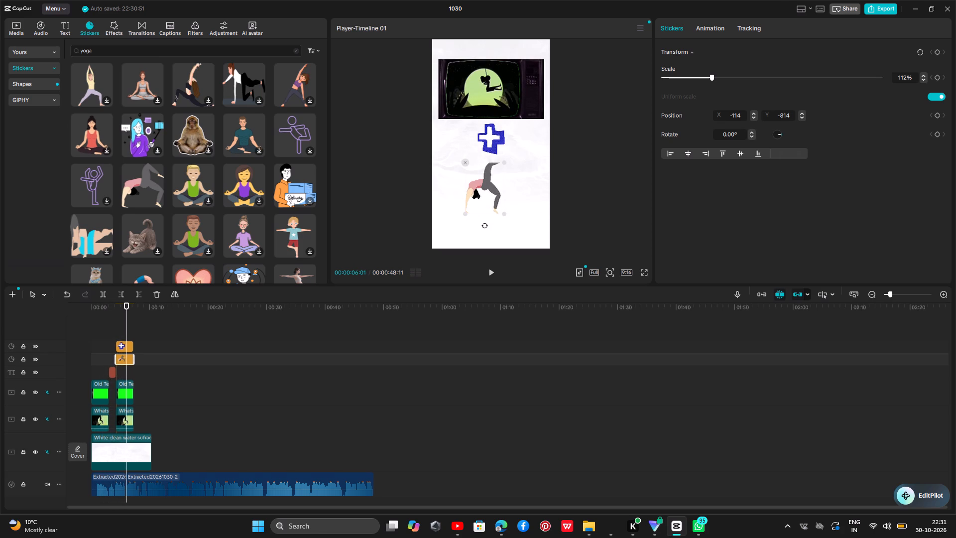
Set the chroma key intensity of the second old television overlay clip, starting at 00:00:04:08, to 45.
drag(128, 312, 115, 325)
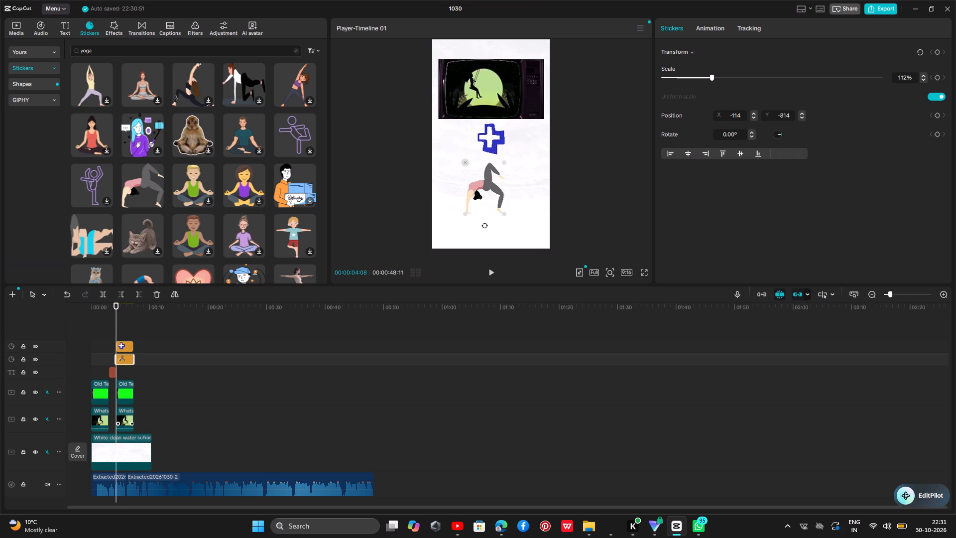
click(124, 394)
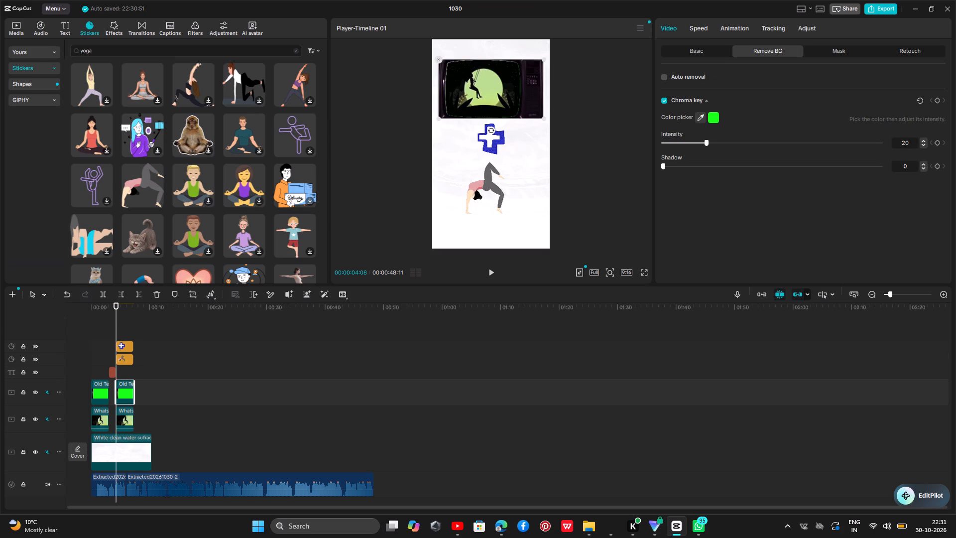
drag(705, 143, 682, 162)
drag(682, 162, 850, 195)
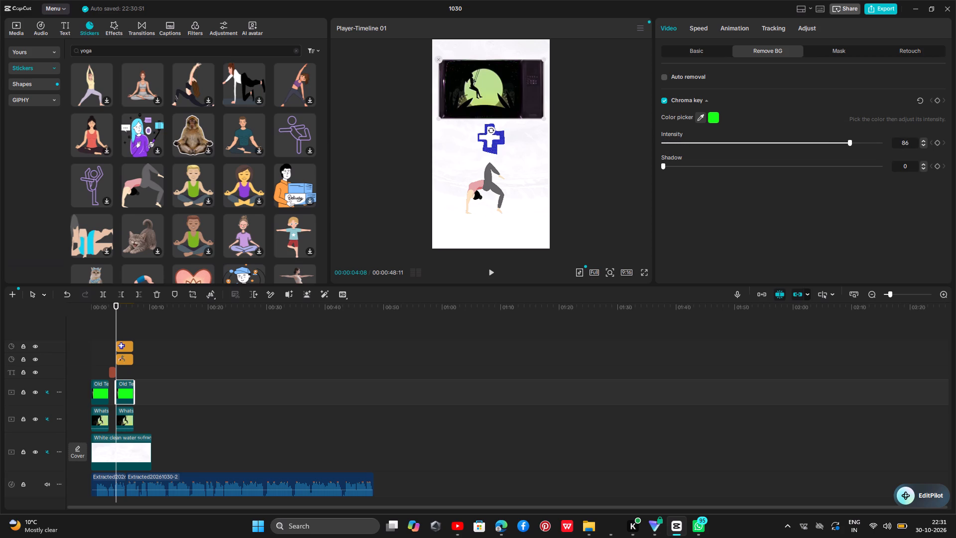
drag(850, 195, 749, 205)
drag(749, 205, 827, 217)
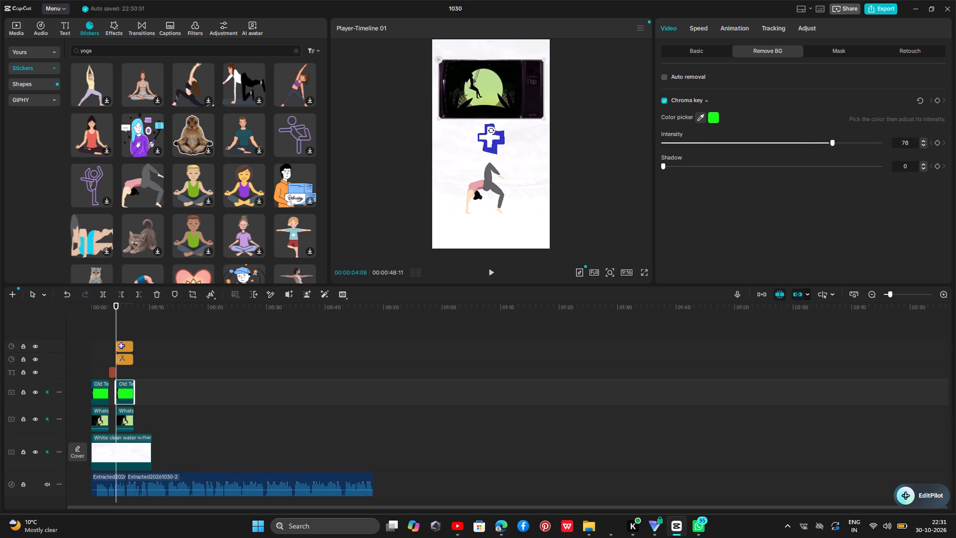
drag(827, 217, 760, 231)
Add a position keyframe to the second television overlay at 00:00:04:08 and move it above the frame, to about X 0, Y 2533.
click(664, 29)
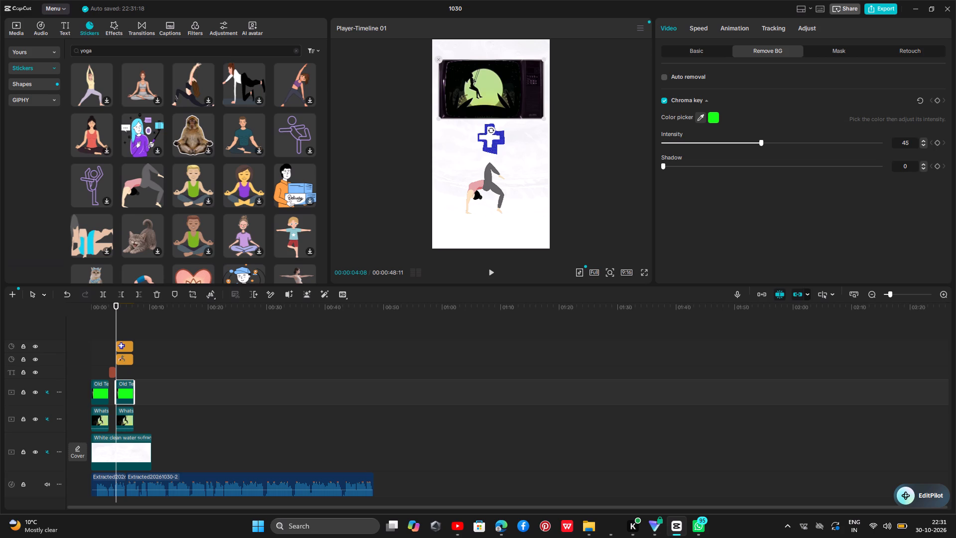
click(702, 51)
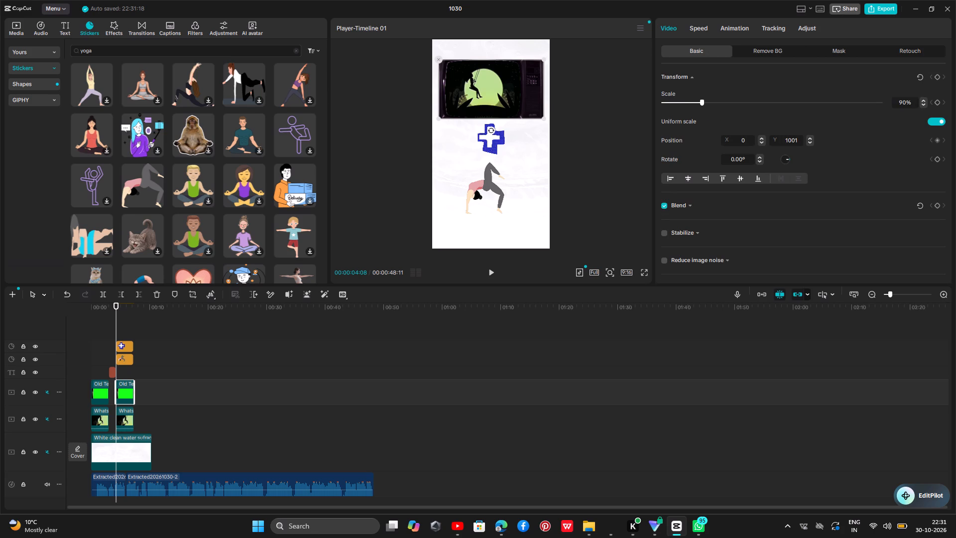
click(938, 137)
drag(535, 93, 534, 77)
drag(534, 77, 535, 8)
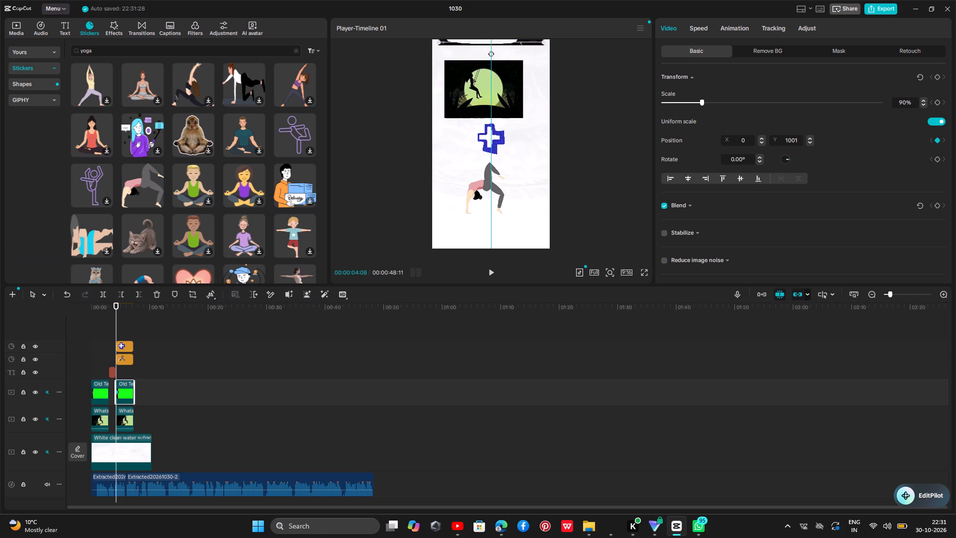
drag(535, 8, 536, 10)
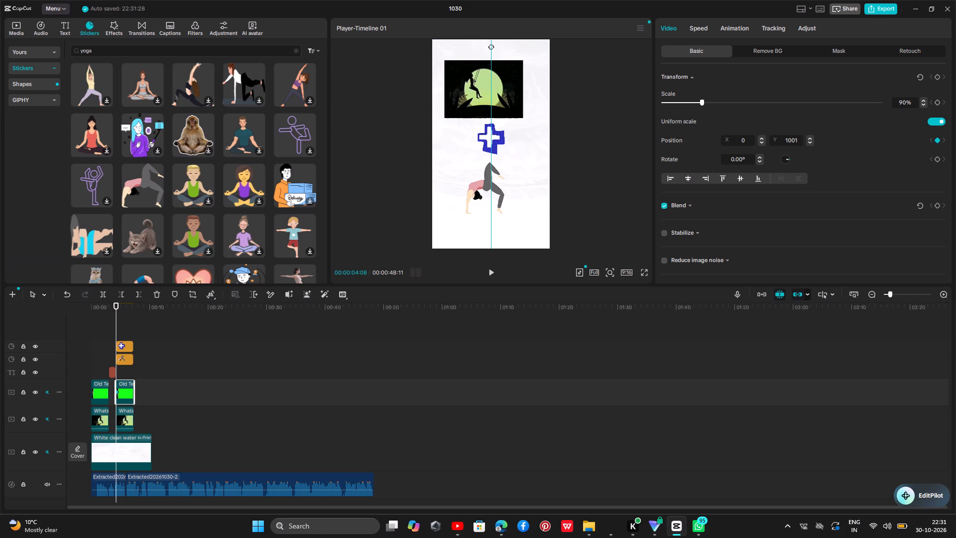
click(115, 303)
double_click(115, 303)
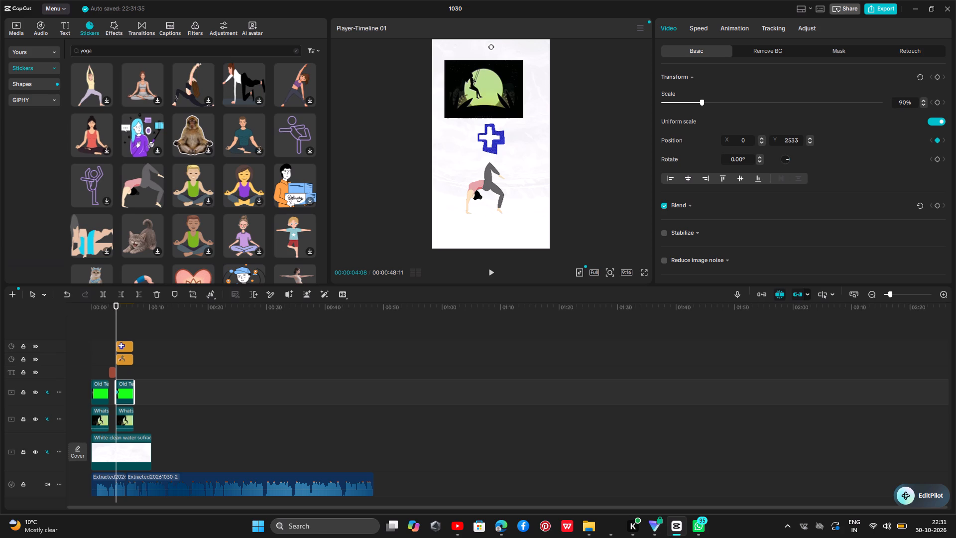
Add a position keyframe to the second moonlit swing clip at 00:00:04:08 and move it above the frame, to about X 0, Y 2597.
click(121, 418)
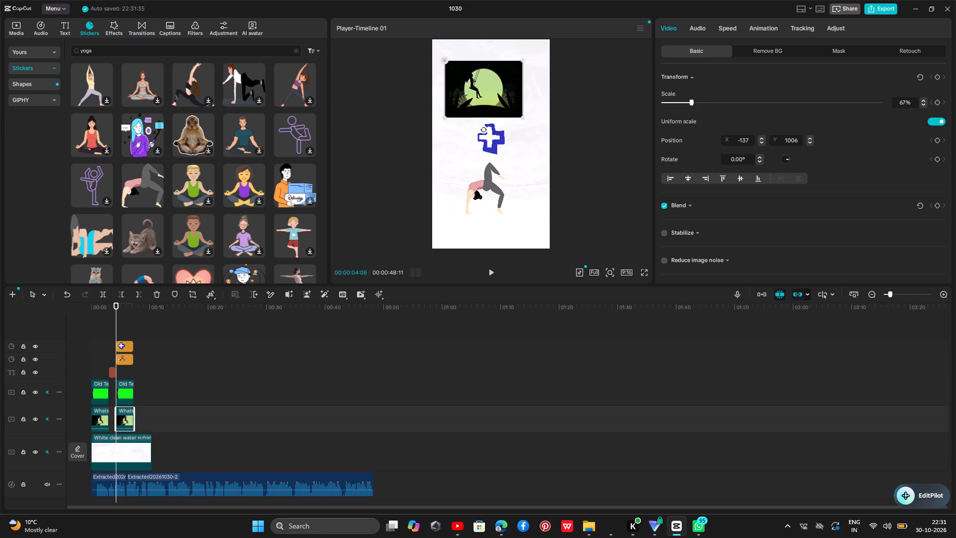
click(937, 140)
drag(486, 90, 495, 46)
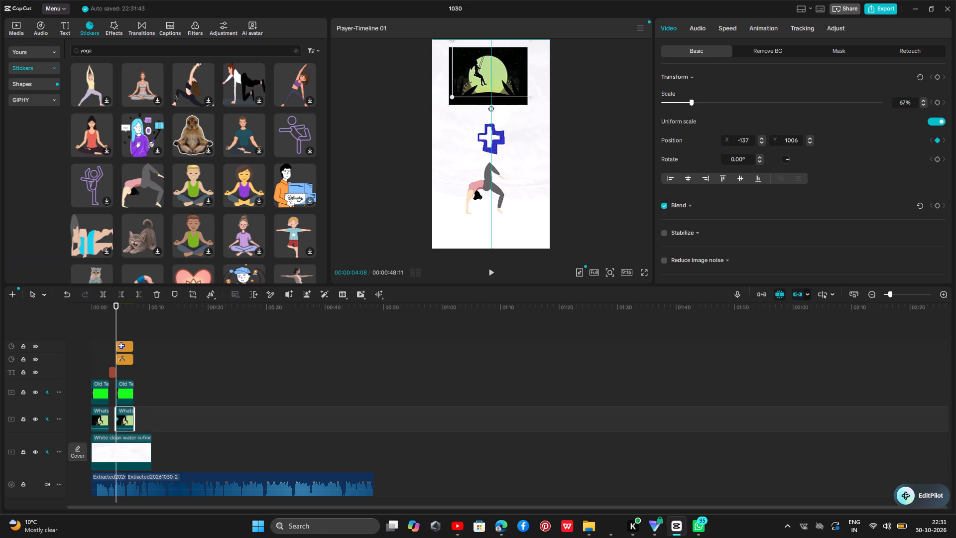
drag(495, 46, 491, 3)
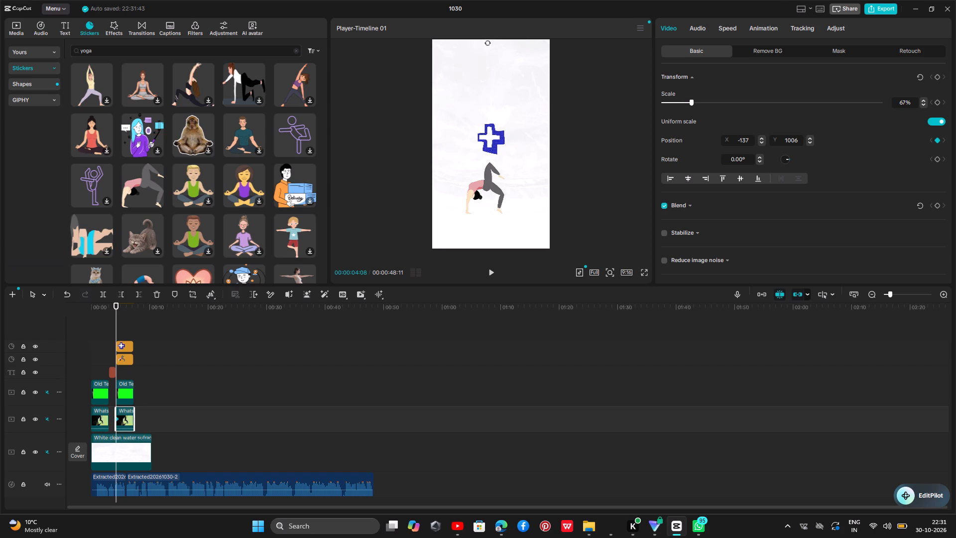
drag(491, 3, 492, 3)
At 00:00:05:01, lower the second swing clip to about Y 2489 with a second position keyframe.
key(space)
key(space)
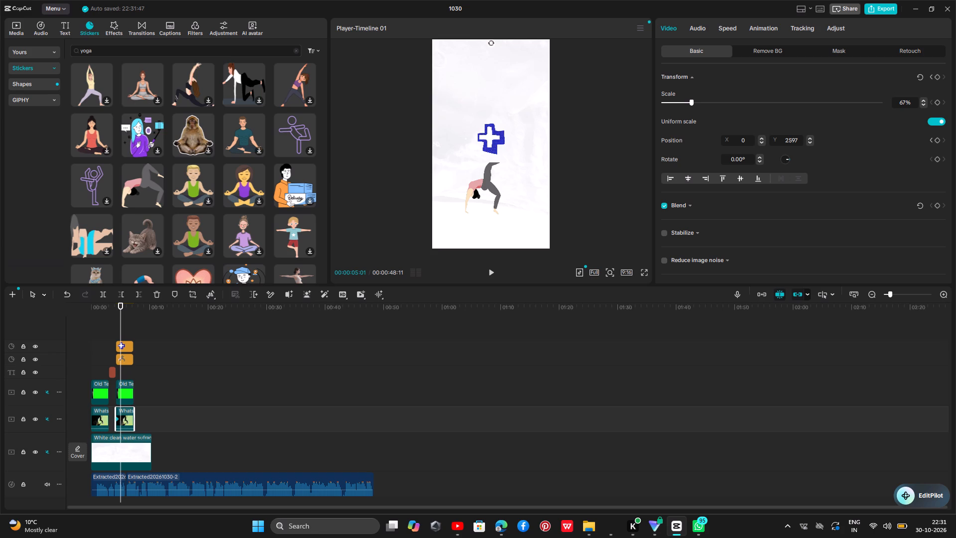
click(810, 143)
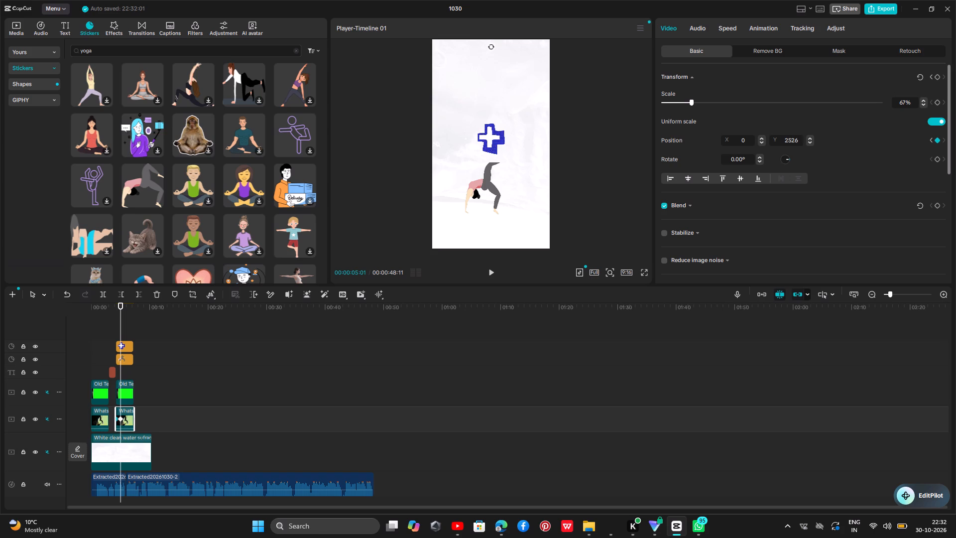
click(809, 143)
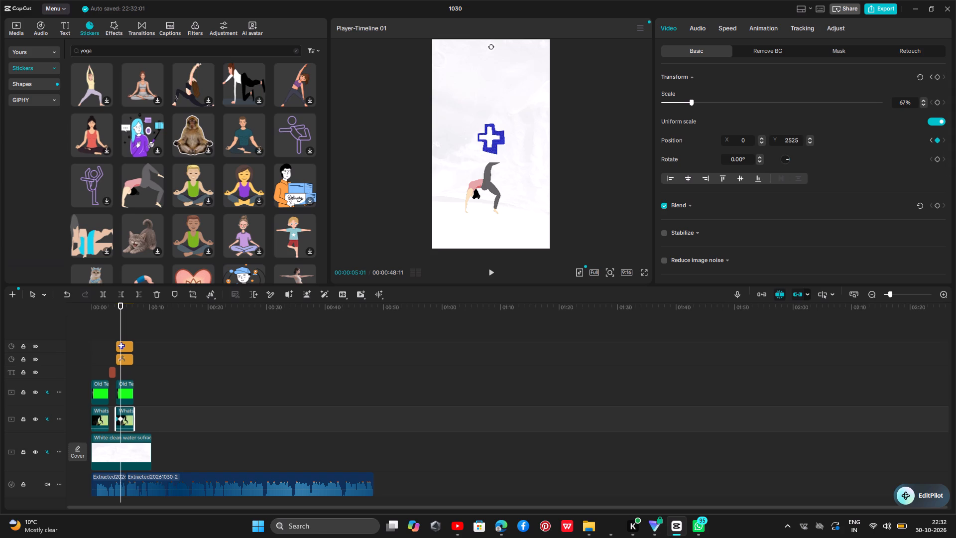
click(808, 146)
click(808, 143)
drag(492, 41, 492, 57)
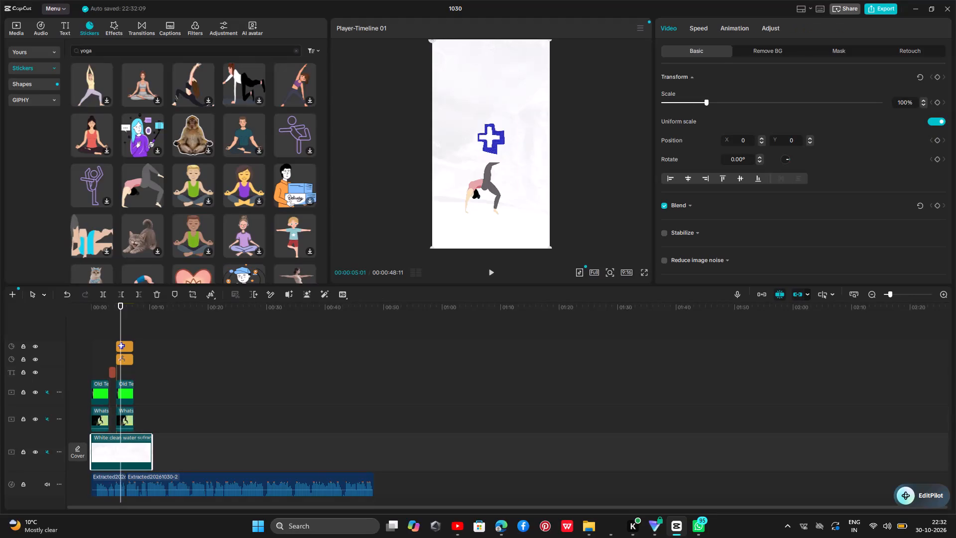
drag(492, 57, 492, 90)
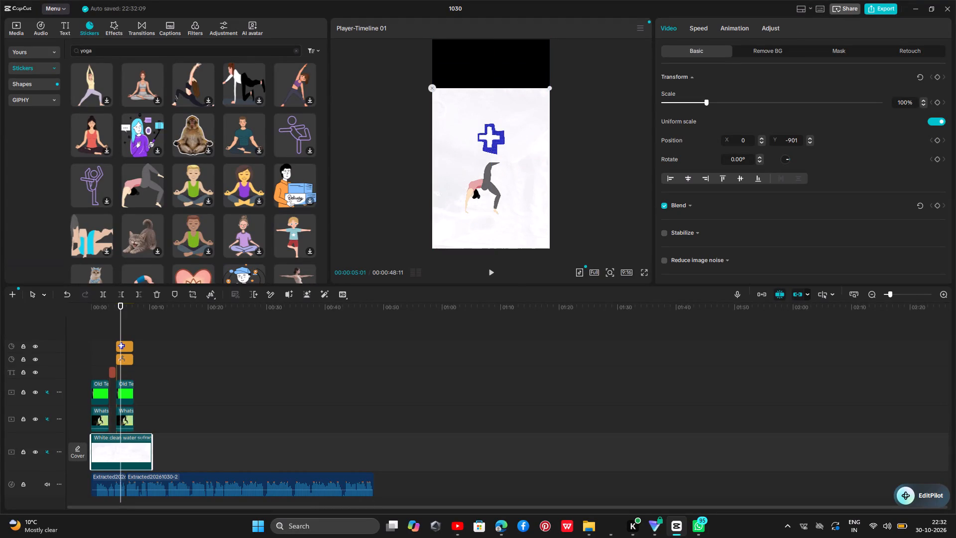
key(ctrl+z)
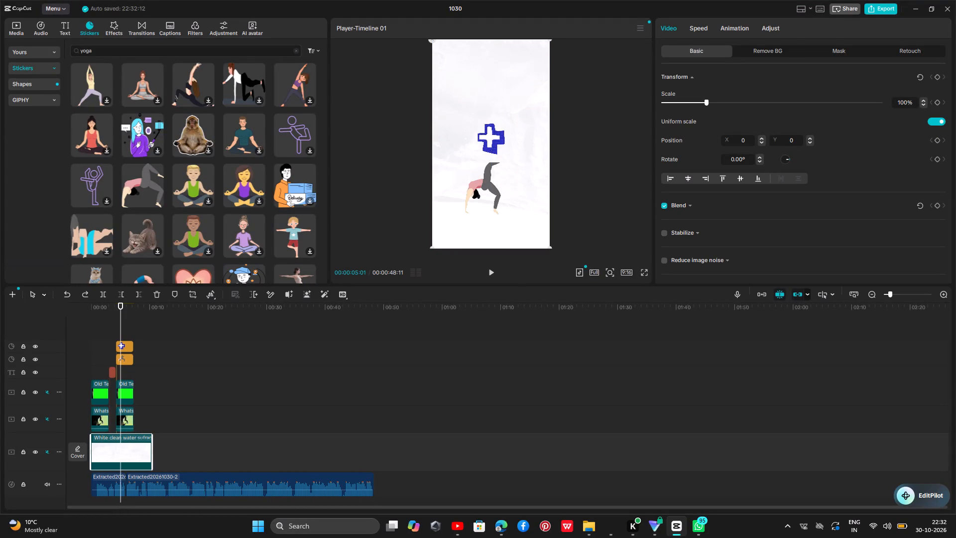
Bring the second swing clip back down into the frame at 00:00:05:01, to about X 0, Y 1157.
click(123, 417)
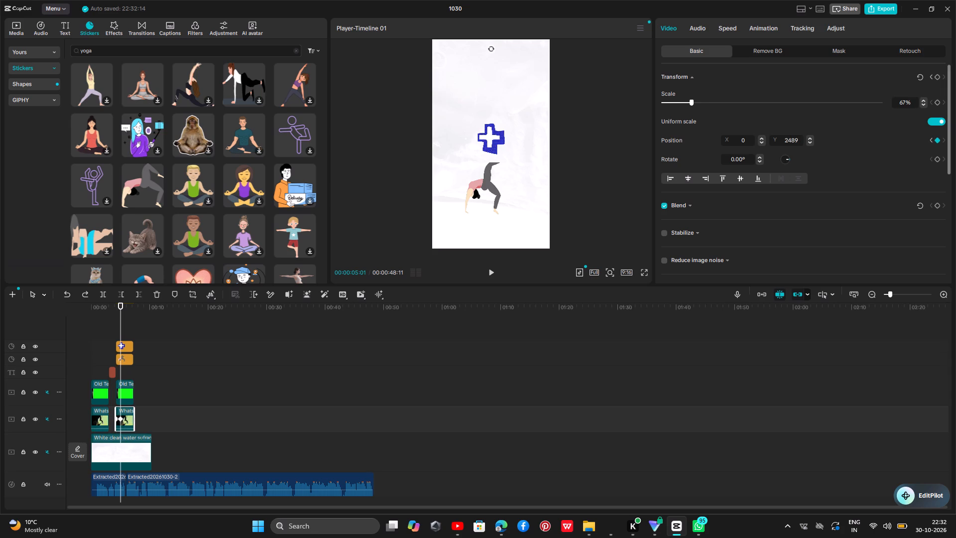
click(811, 142)
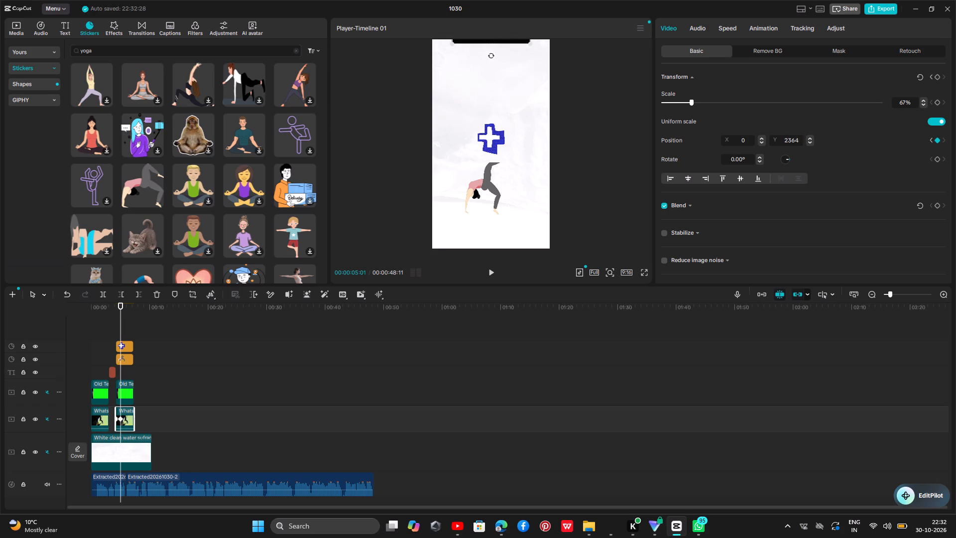
click(498, 42)
drag(498, 42, 498, 46)
drag(498, 46, 497, 103)
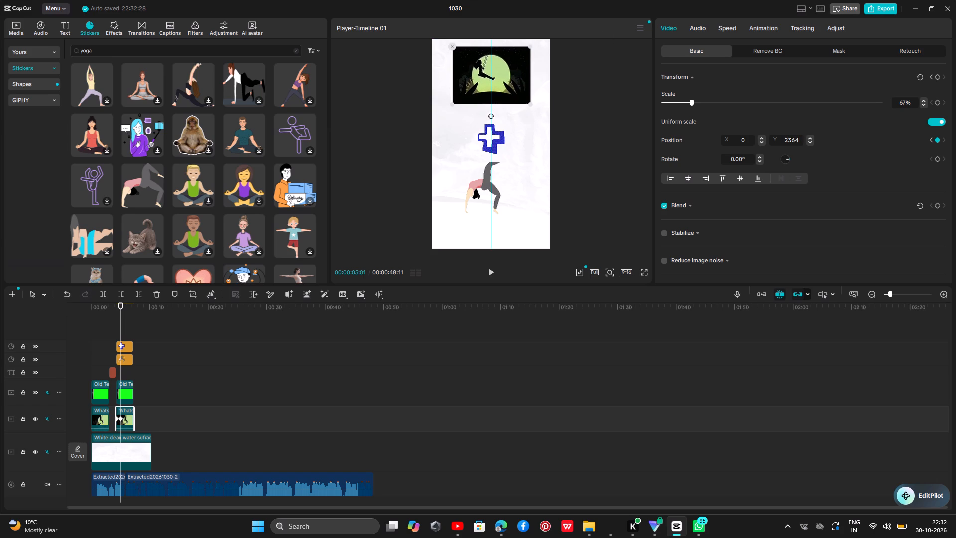
drag(497, 103, 496, 108)
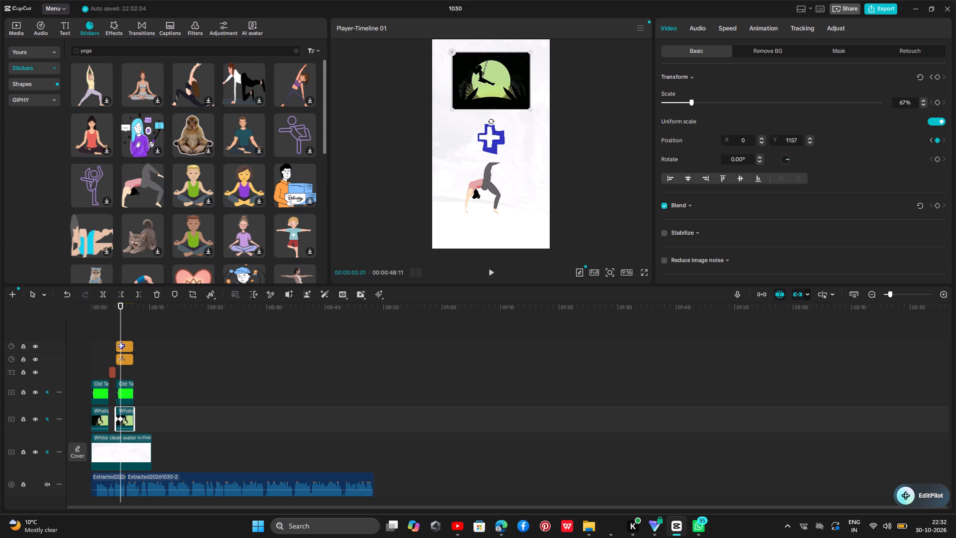
At 00:00:05:01, bring the second television overlay down into the frame with a position keyframe, to about X 55, Y 1160.
click(122, 395)
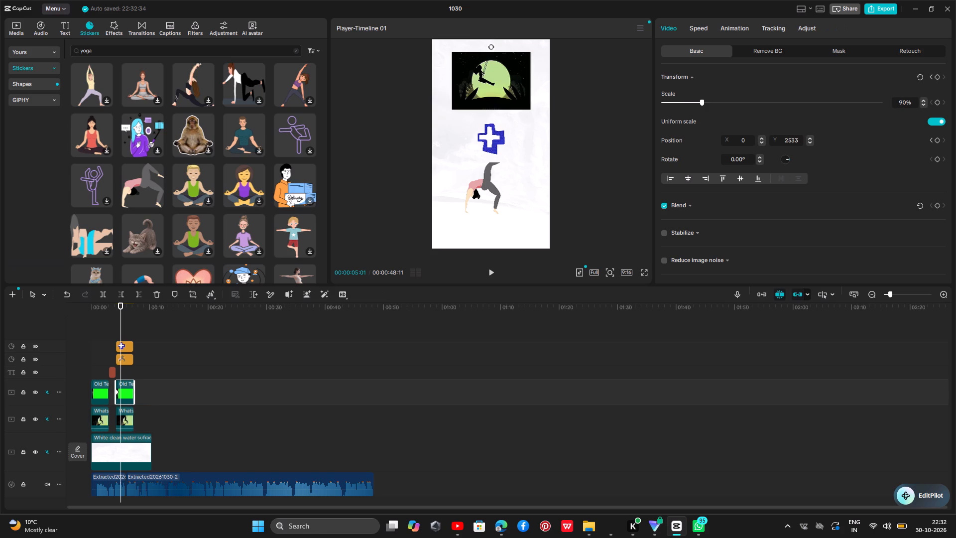
click(809, 143)
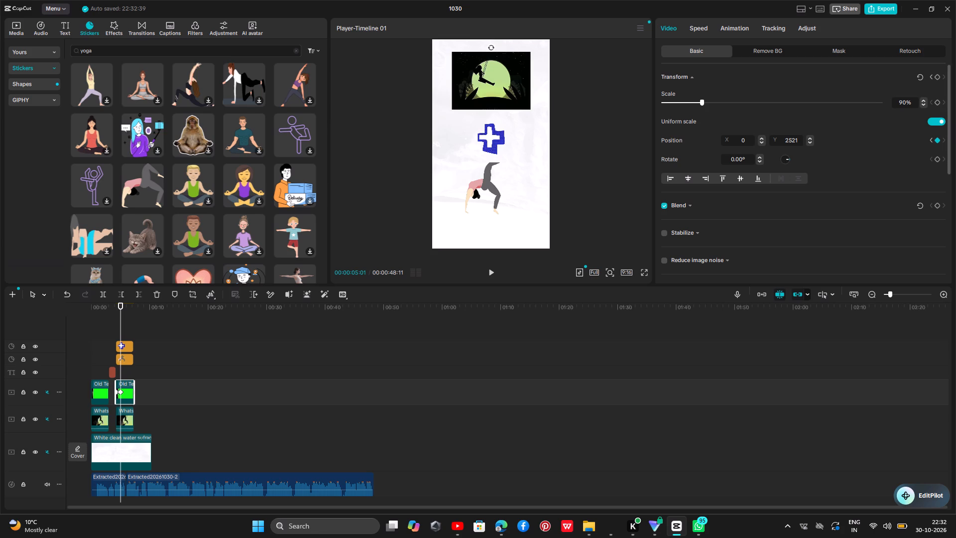
click(810, 142)
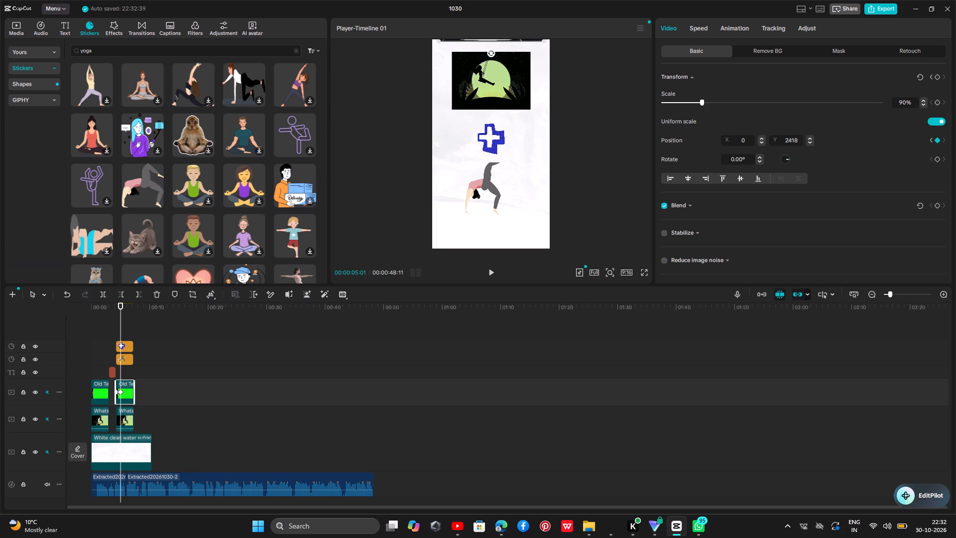
drag(495, 39, 497, 100)
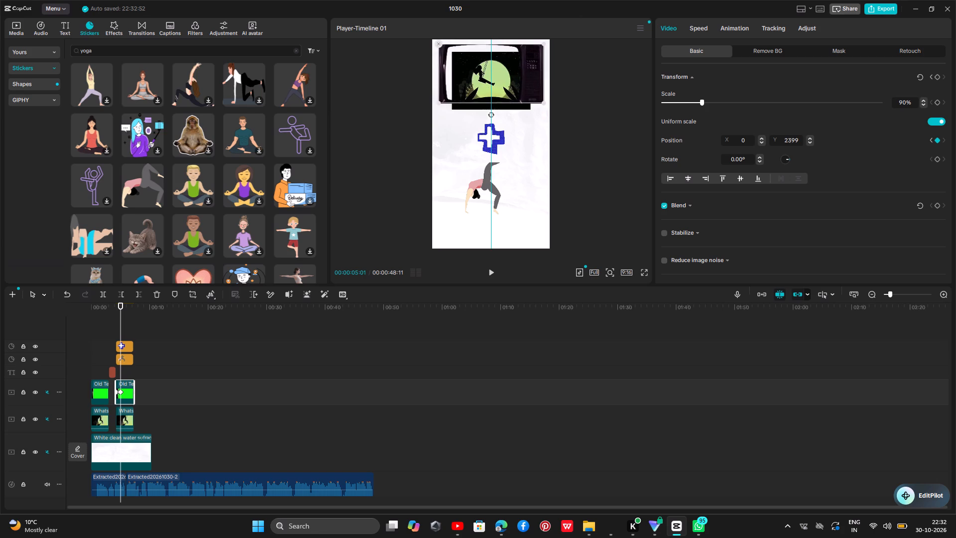
drag(497, 100, 498, 107)
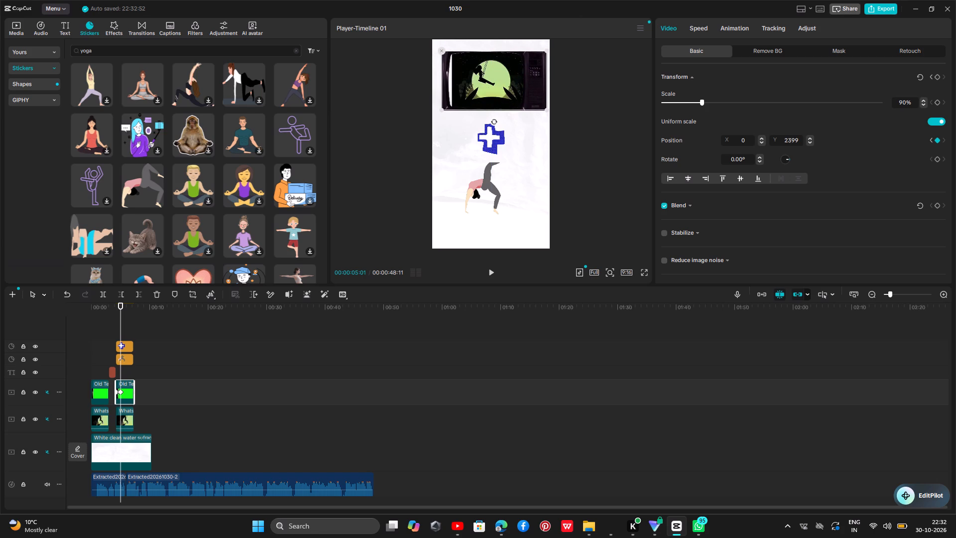
drag(498, 107, 498, 107)
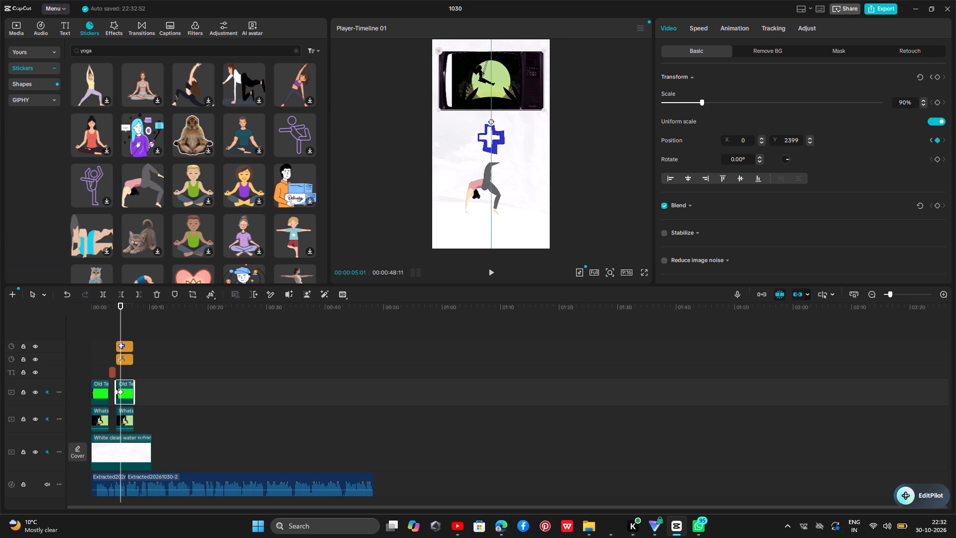
drag(498, 107, 498, 107)
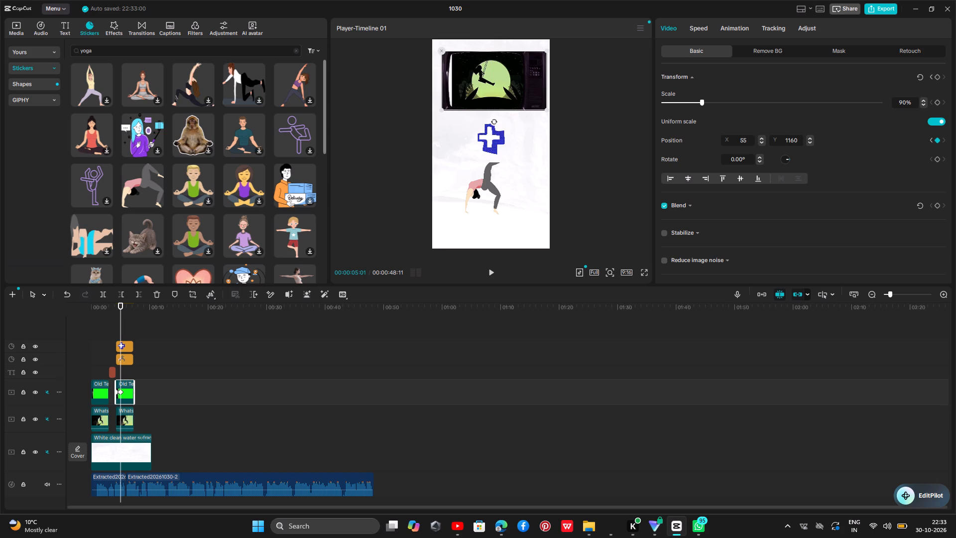
Shift the second moonlit swing clip at 00:00:05:01 to about X -101, Y 1166 so it fits the television screen.
click(500, 82)
click(126, 416)
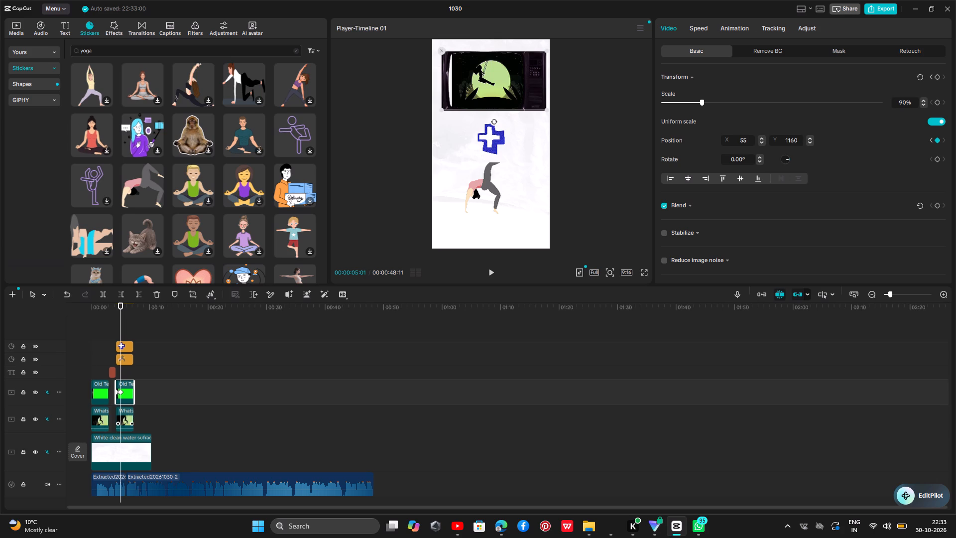
drag(499, 87, 498, 87)
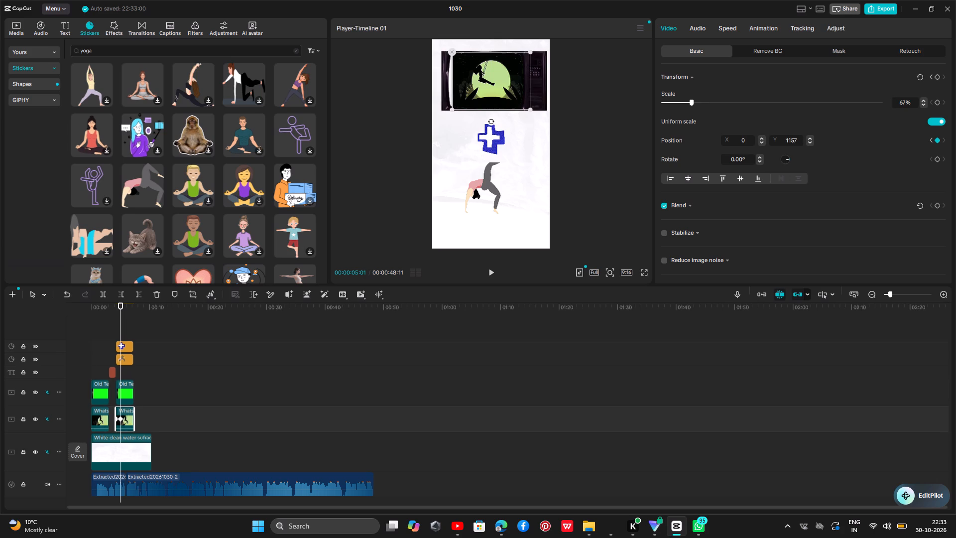
drag(498, 87, 493, 87)
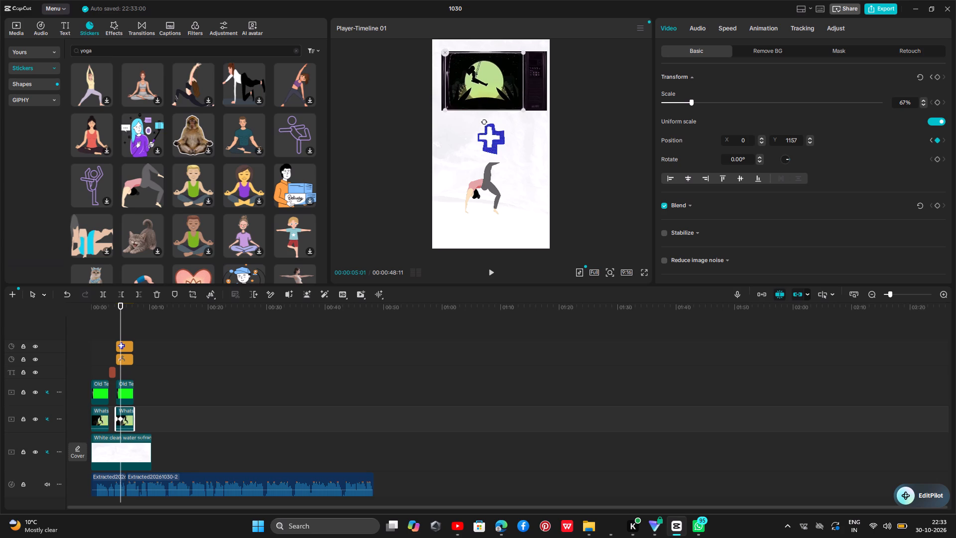
drag(493, 87, 494, 86)
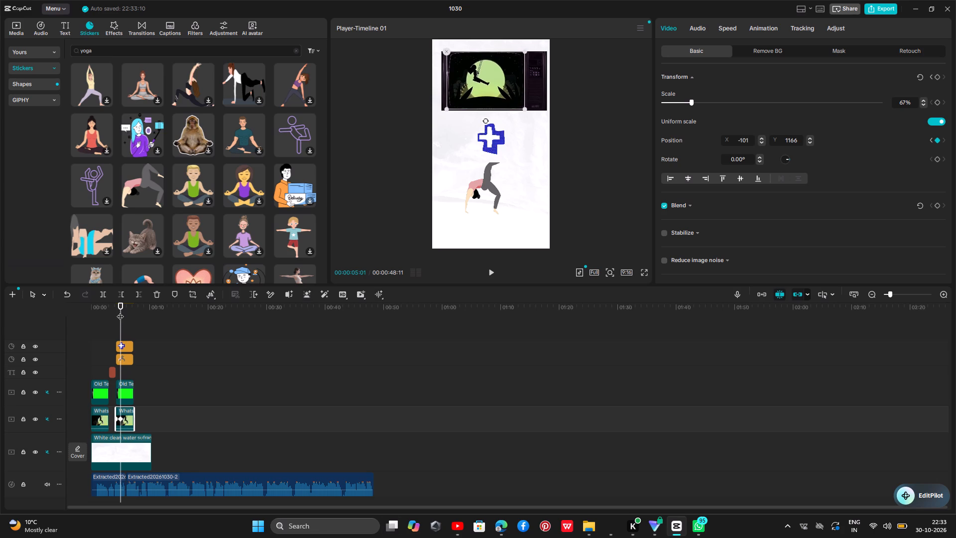
Keyframe the yoga sticker's position at 00:00:05:01 and move it below the frame at 00:00:04:08, to about X -64, Y -2392.
click(122, 358)
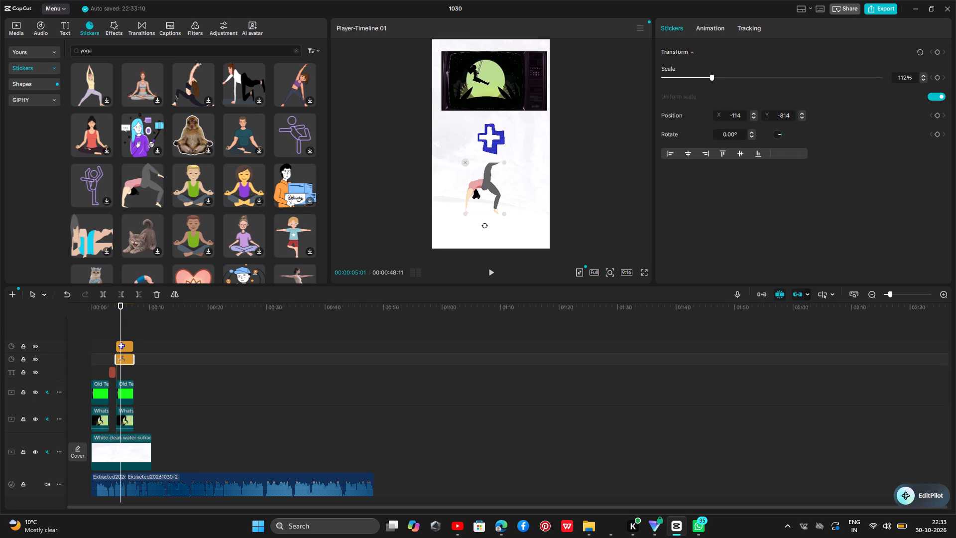
click(940, 114)
click(119, 306)
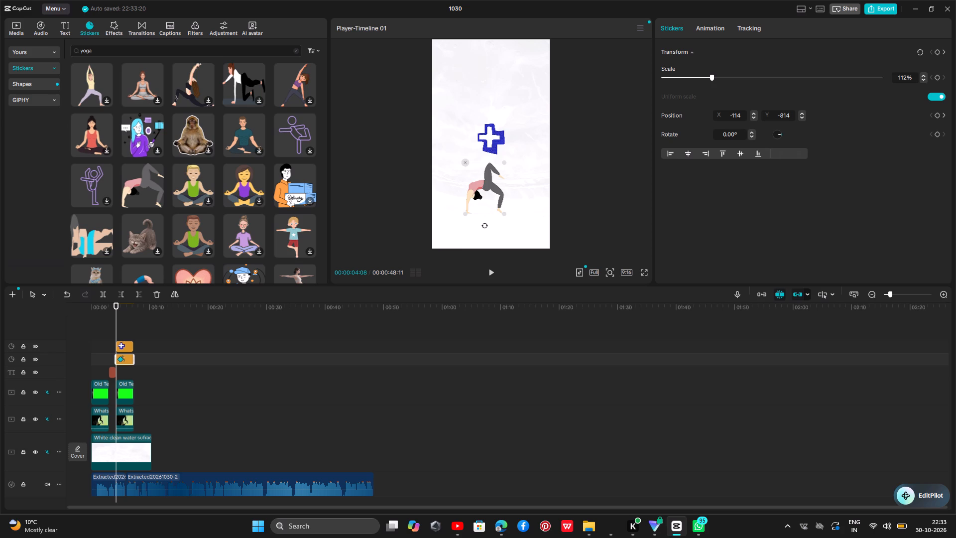
drag(487, 186, 489, 269)
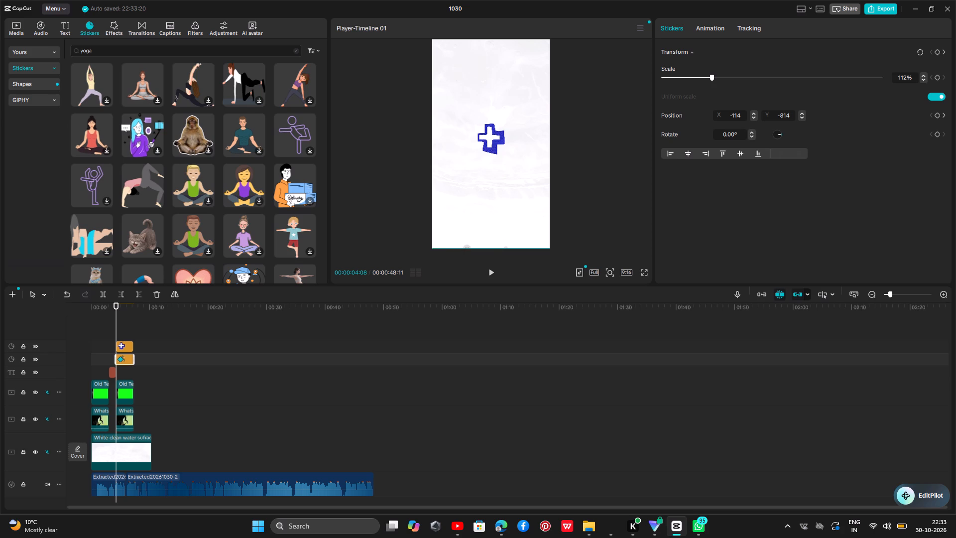
drag(489, 269, 490, 272)
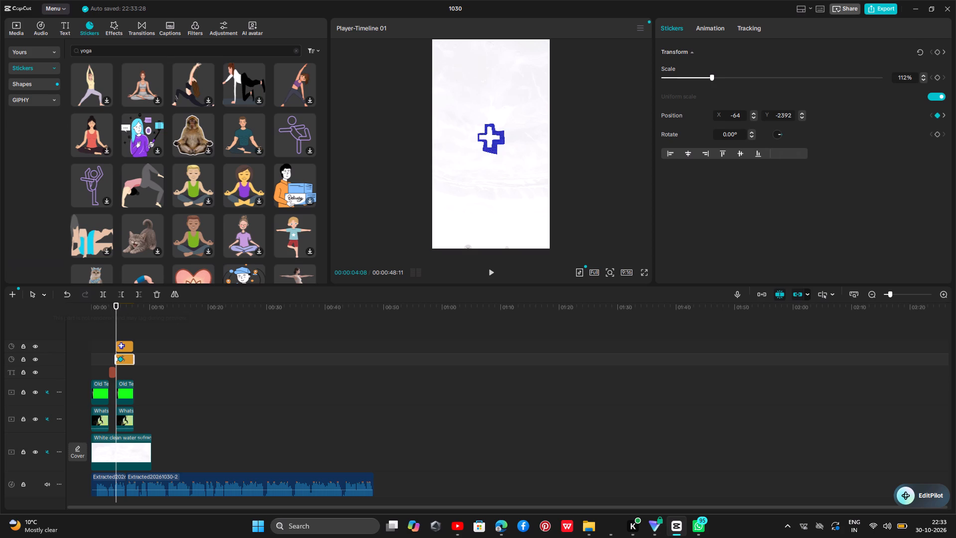
Move the plus sticker to the centre of the frame, at X 0, Y 0.
drag(490, 135, 482, 140)
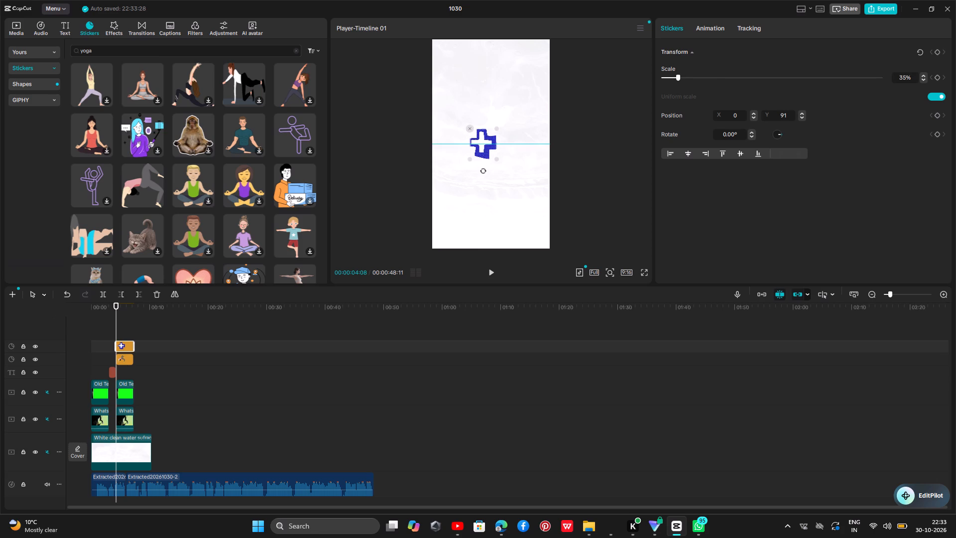
drag(482, 140, 487, 142)
Keyframe the plus sticker's position at 00:00:05:01 and move it off the frame's left edge at 00:00:04:08.
drag(115, 319, 119, 320)
click(123, 356)
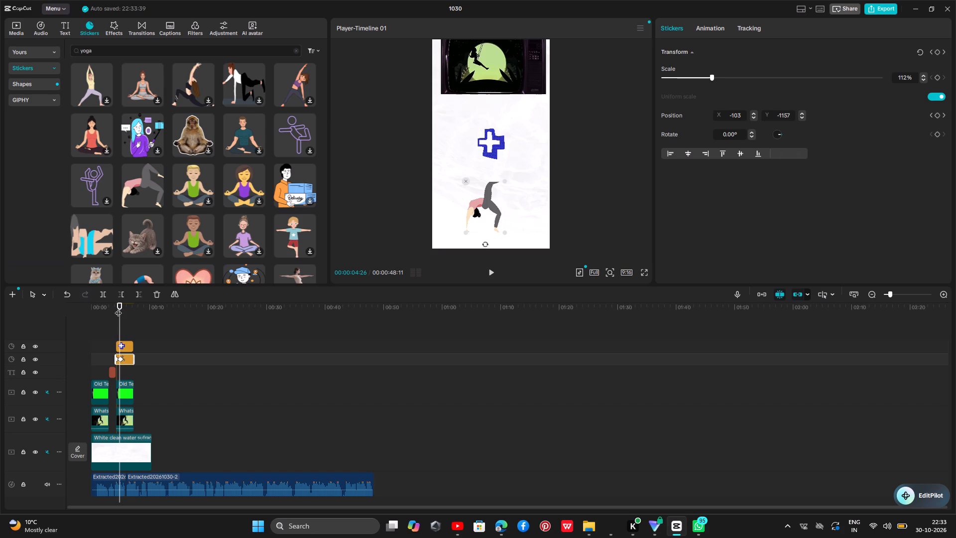
click(118, 308)
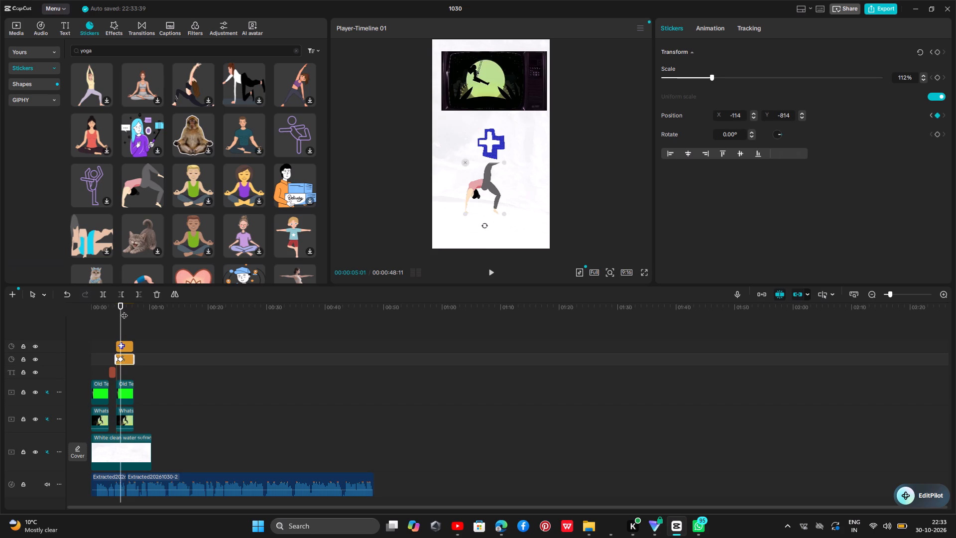
click(128, 347)
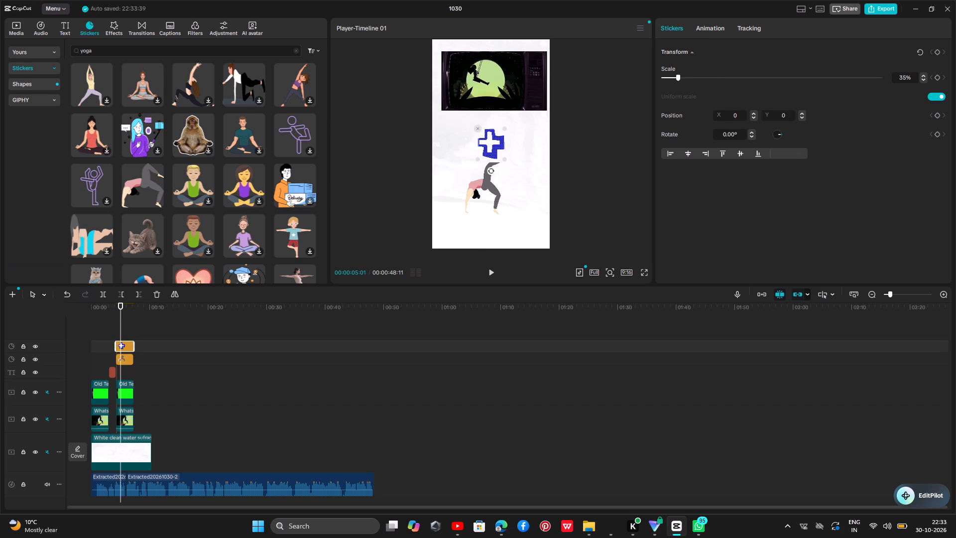
click(939, 119)
click(121, 309)
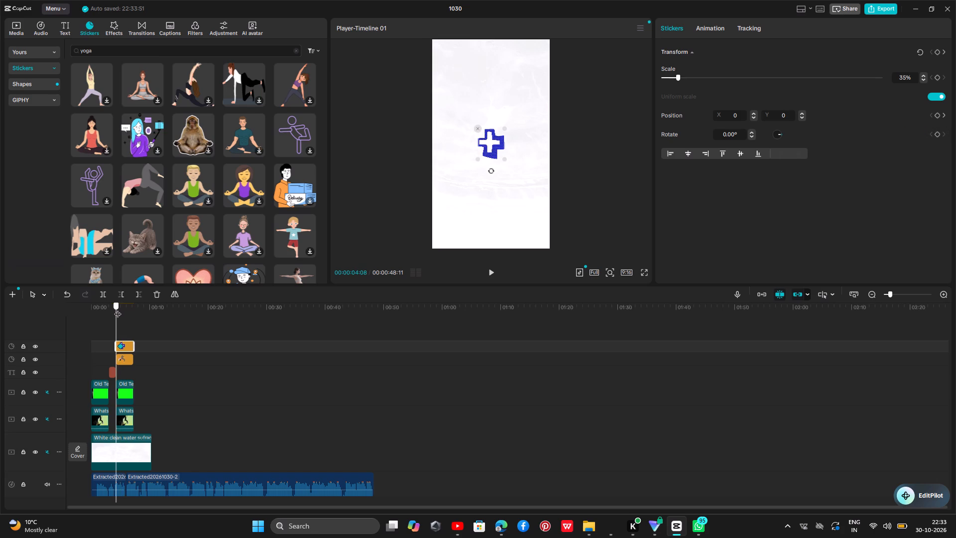
drag(491, 143, 433, 142)
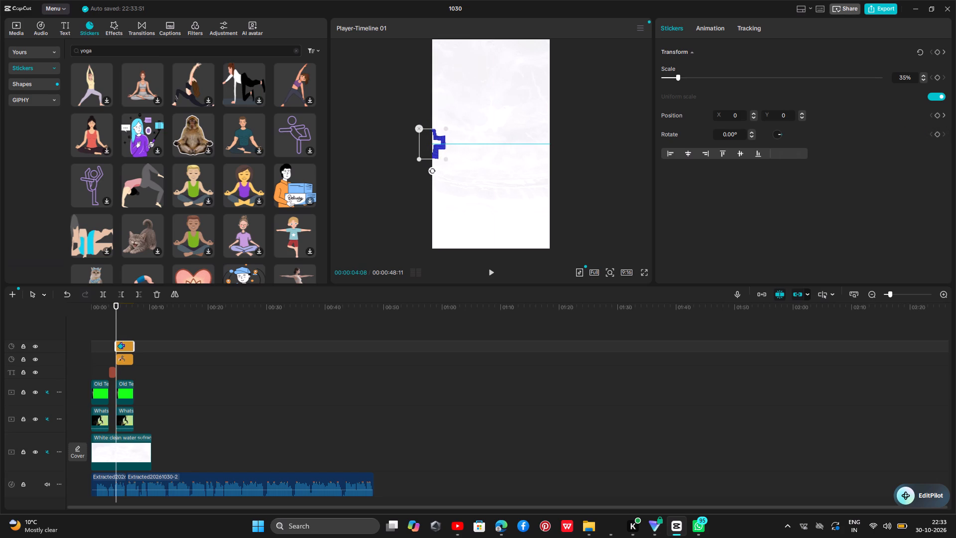
drag(433, 142, 419, 142)
Play back the opening and move the yoga sticker to about X -137, Y -859 at its 00:00:05:01 keyframe.
click(101, 325)
drag(101, 325, 53, 338)
key(space)
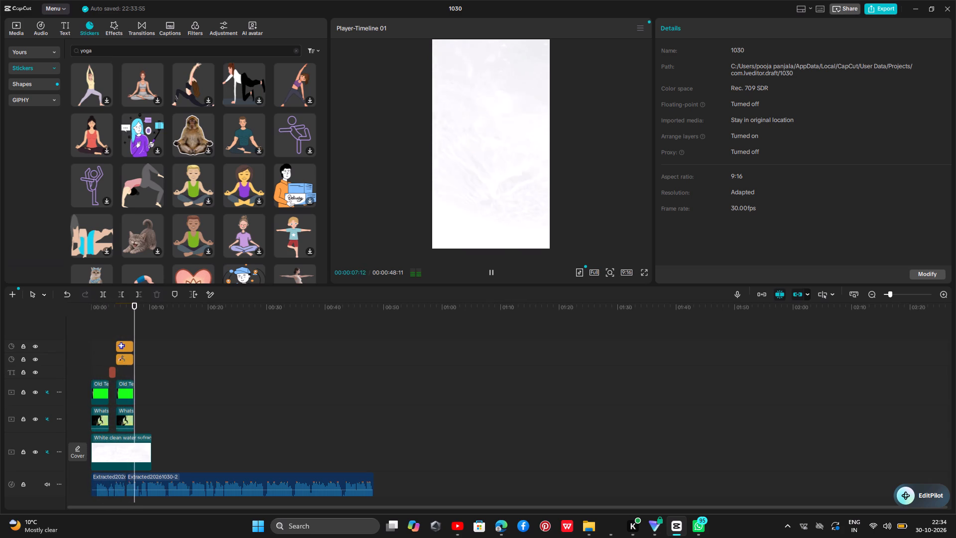
key(space)
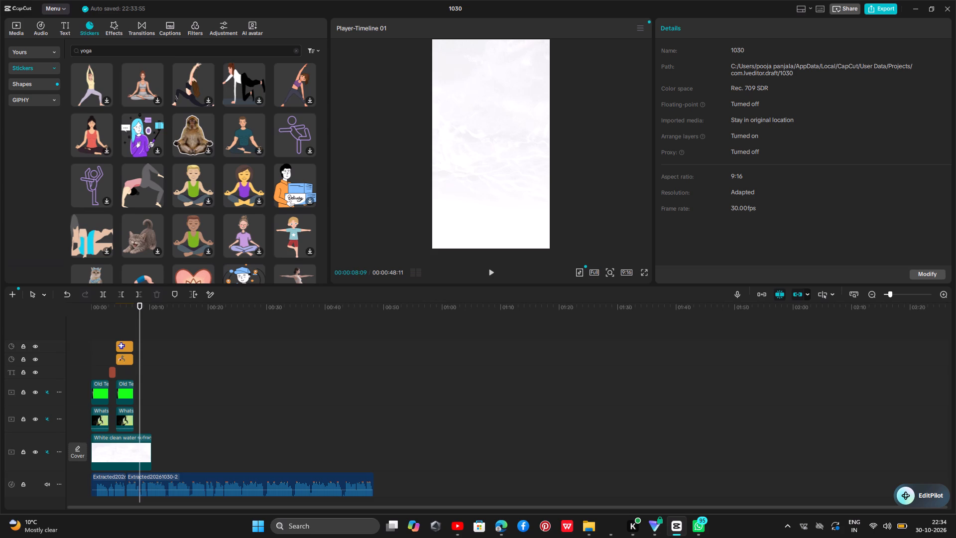
drag(128, 316, 122, 320)
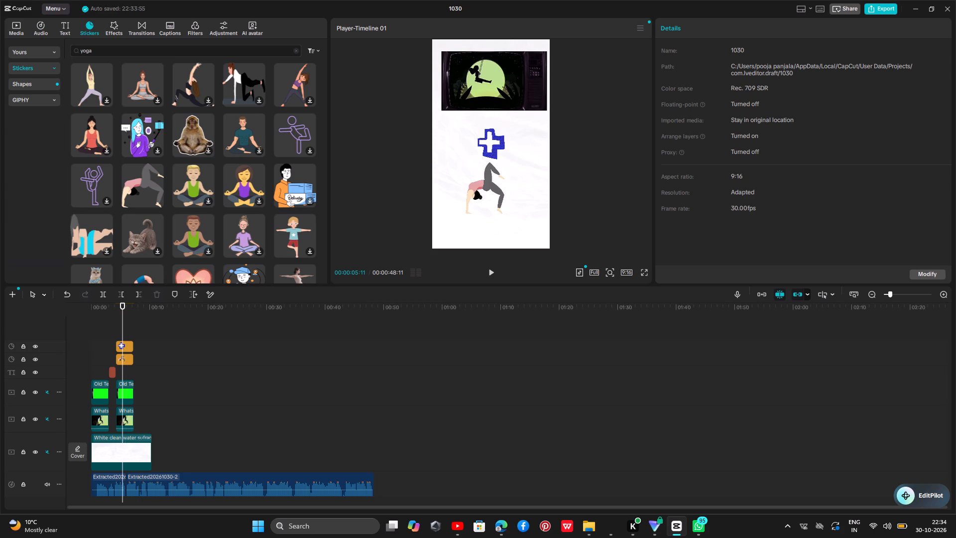
click(485, 187)
click(485, 187)
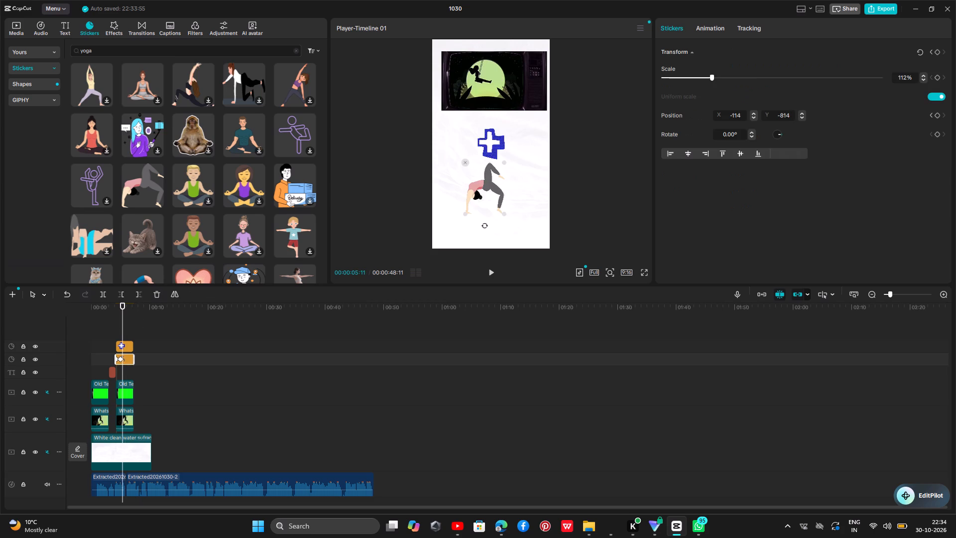
click(120, 360)
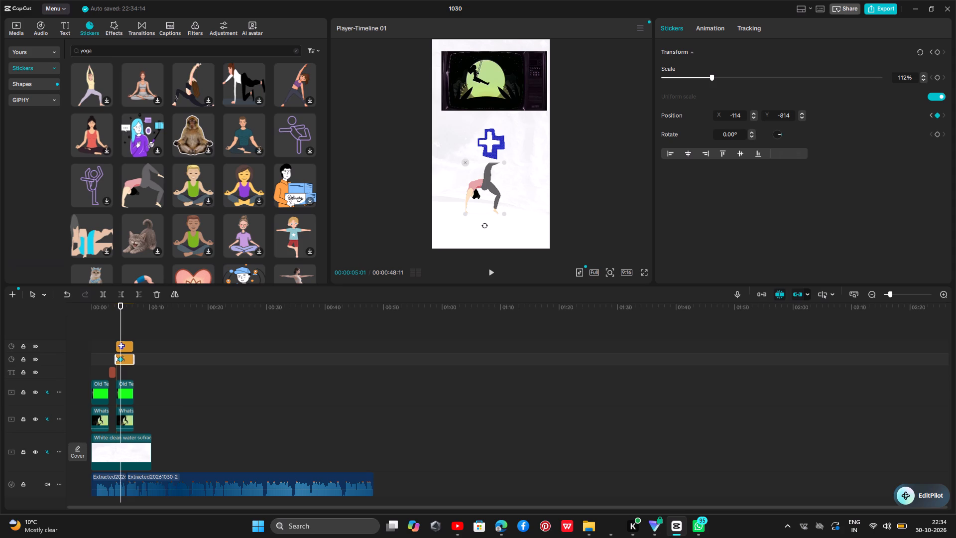
click(483, 187)
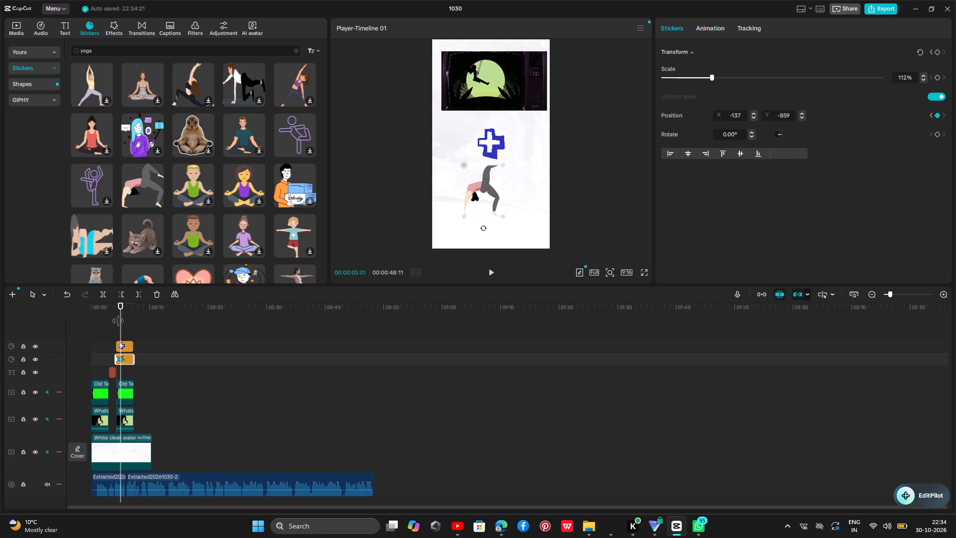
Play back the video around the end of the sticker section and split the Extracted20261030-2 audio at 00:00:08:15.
drag(119, 309, 77, 326)
key(space)
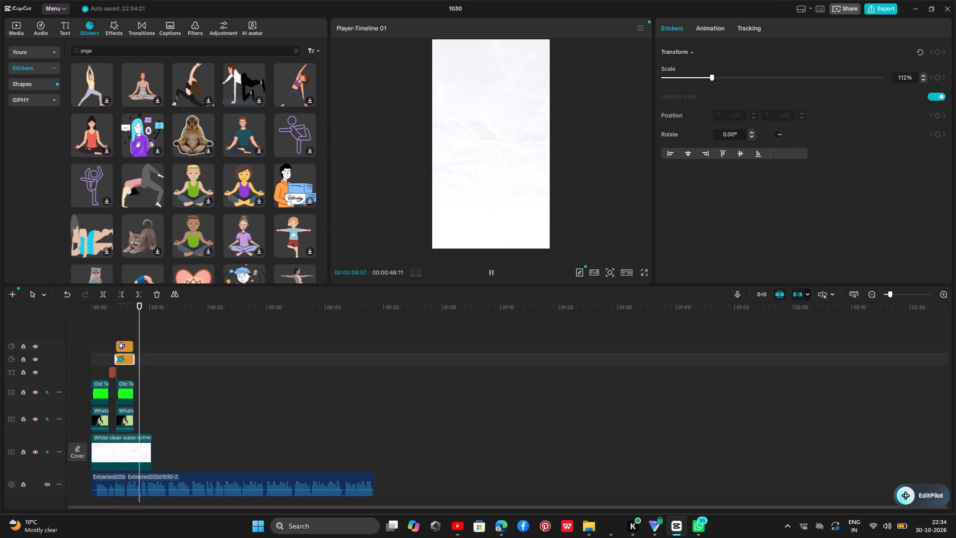
key(space)
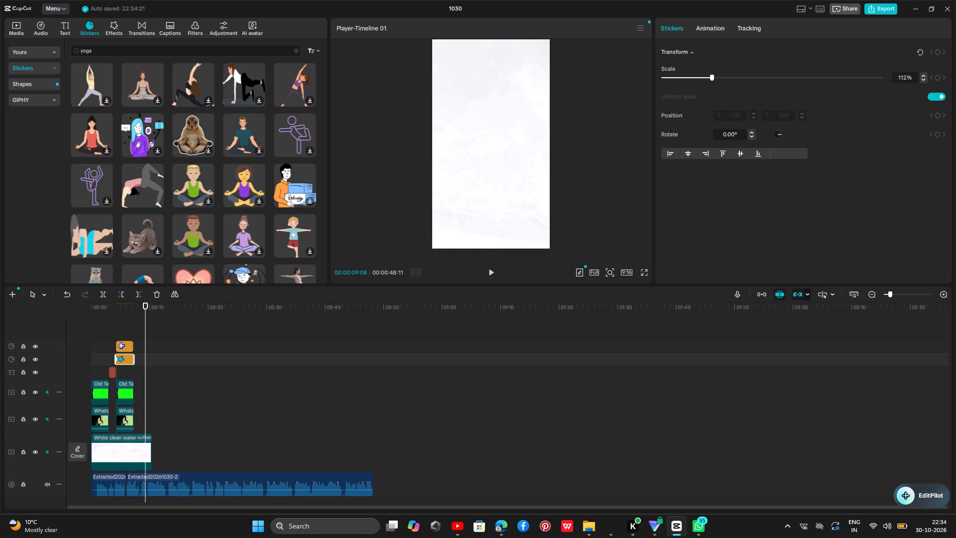
drag(145, 308, 24, 350)
key(space)
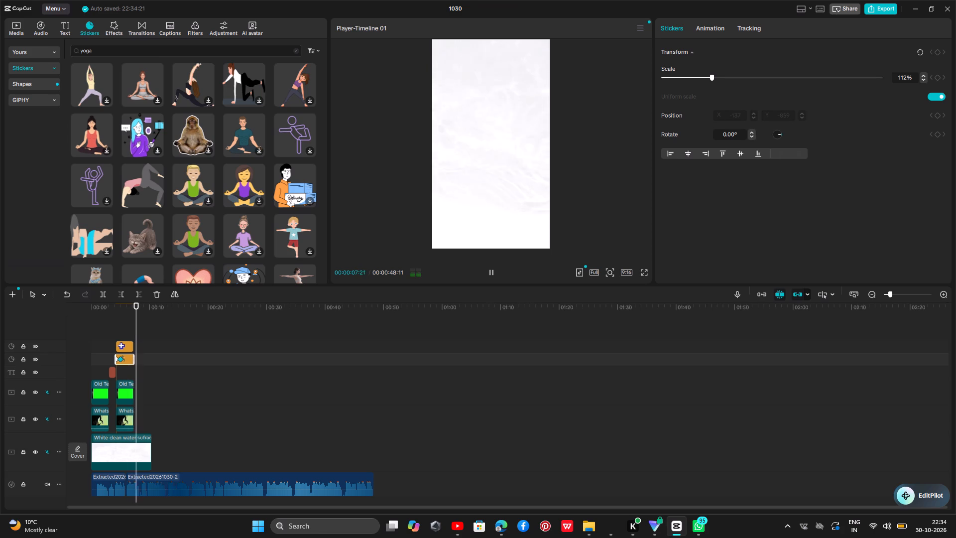
key(space)
key(space)
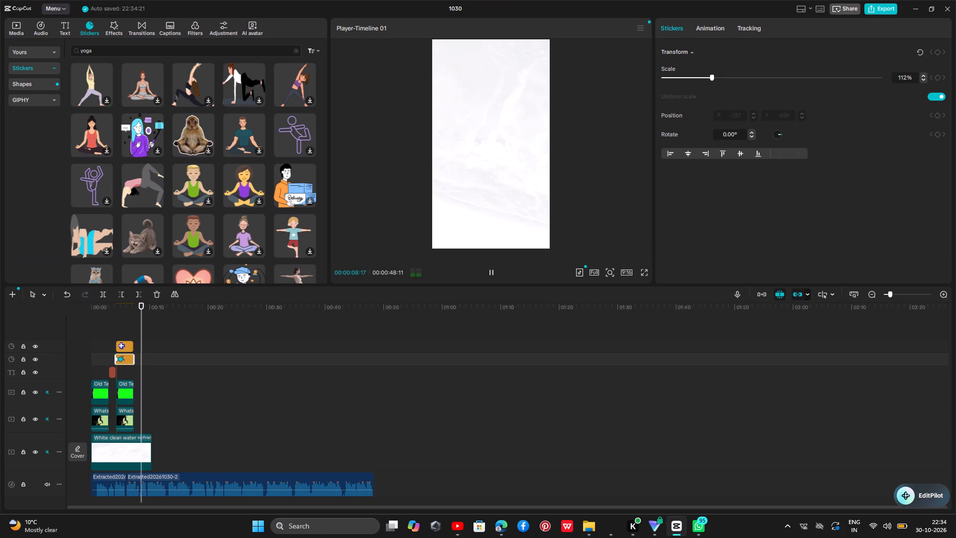
key(space)
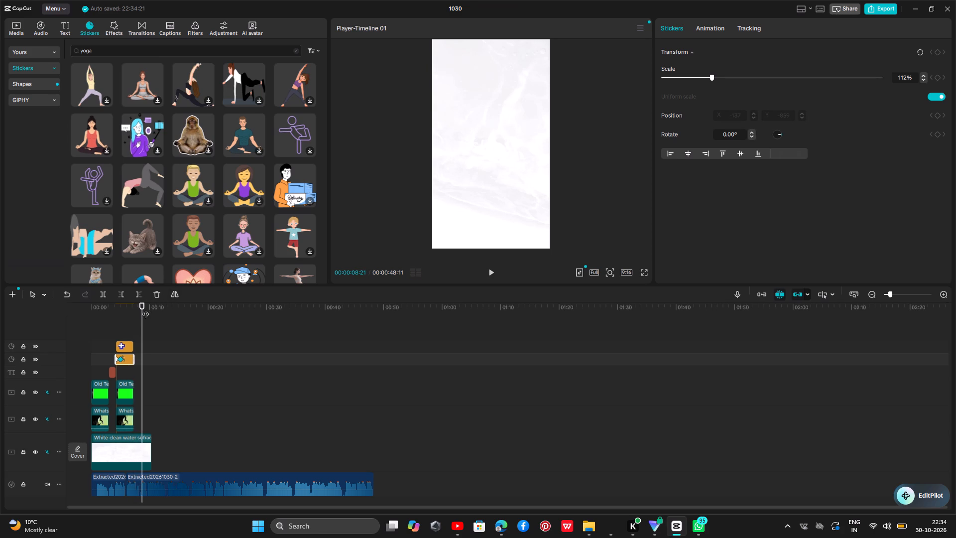
drag(143, 313, 133, 327)
key(space)
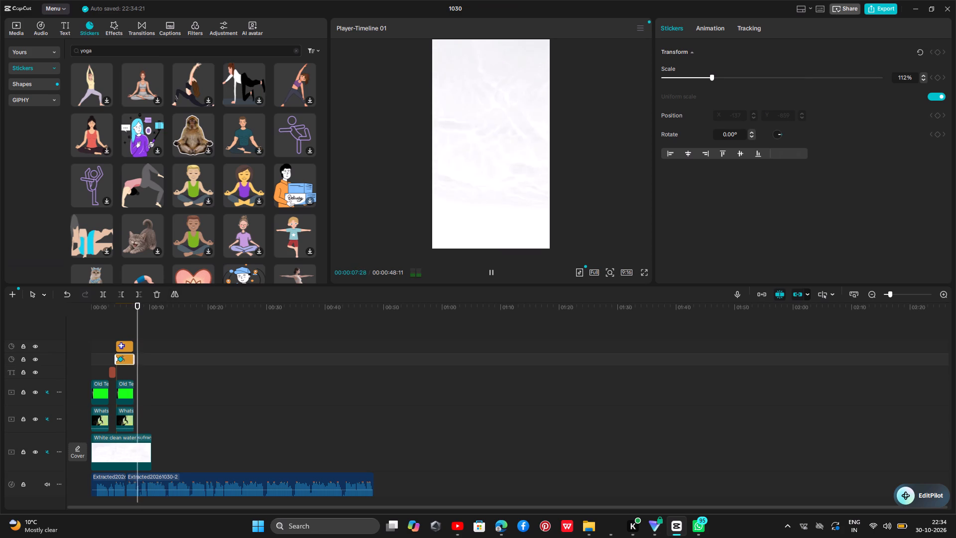
key(space)
click(145, 485)
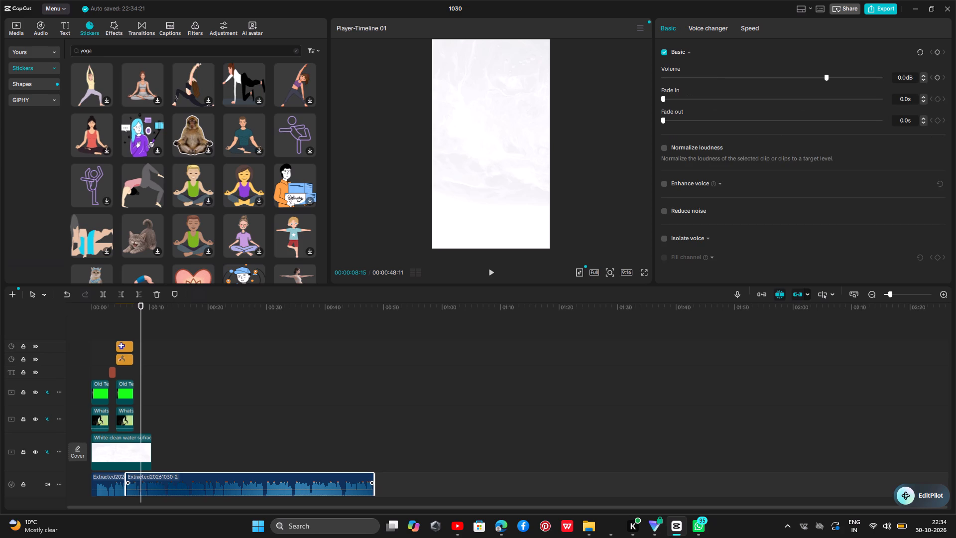
key(ctrl+b)
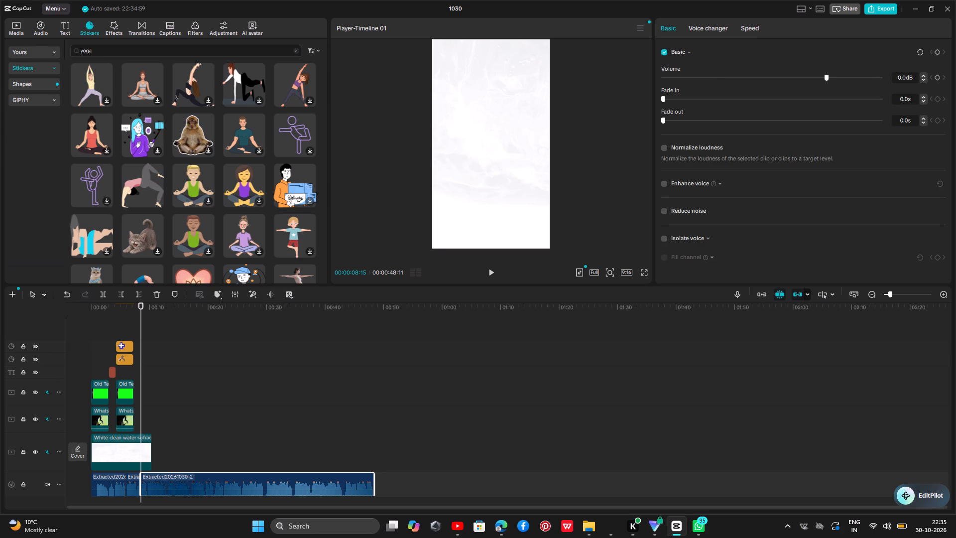
Replace the yoga sticker search with a search for "hi".
click(147, 451)
click(152, 451)
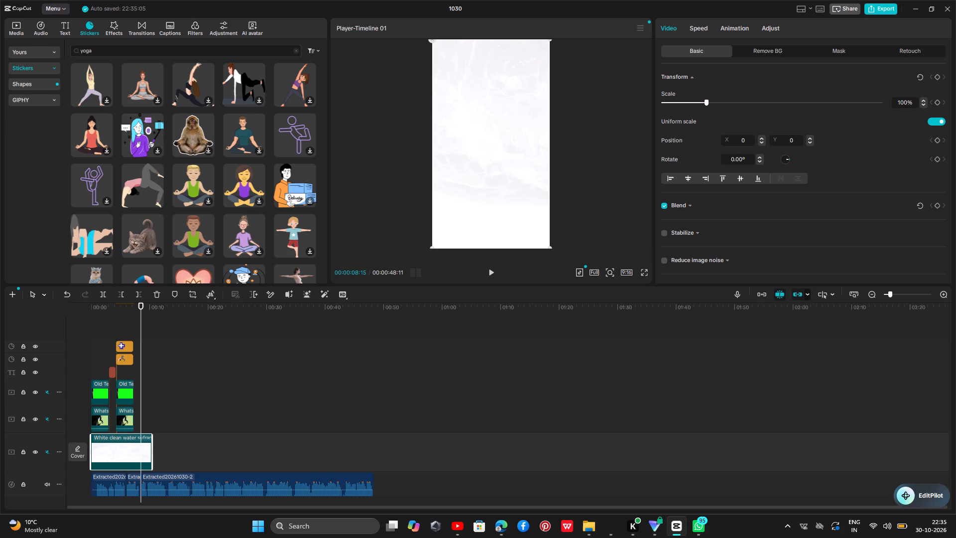
drag(108, 47, 108, 53)
click(107, 55)
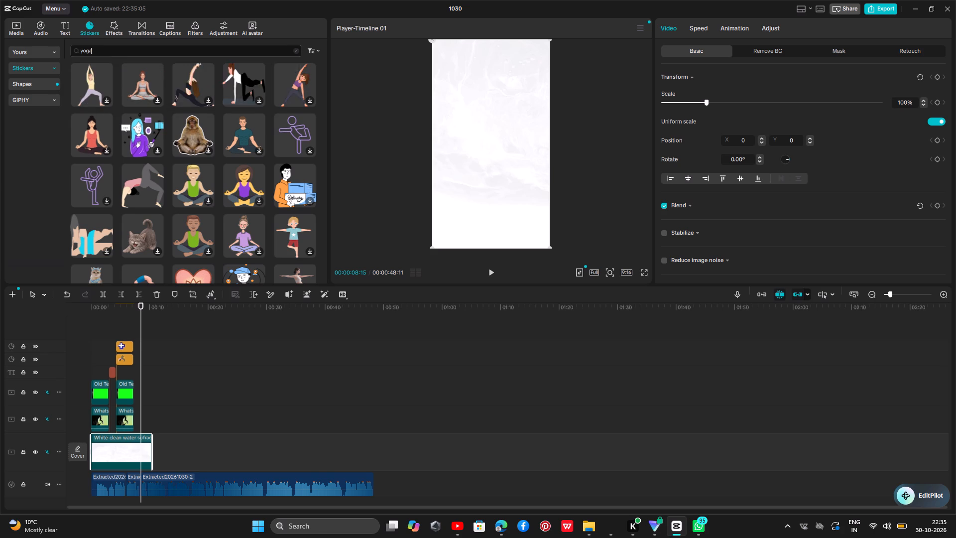
click(110, 53)
key(BackSpace)
key(BackSpace)
key(BackSpace)
key(BackSpace)
key(BackSpace)
key(BackSpace)
key(BackSpace)
key(BackSpace)
key(BackSpace)
key(BackSpace)
key(BackSpace)
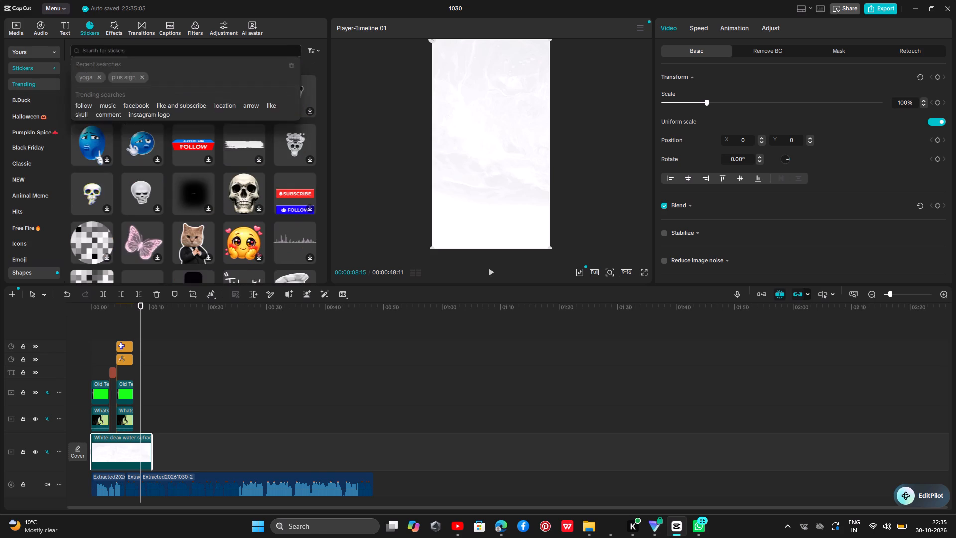
text(hi)
key(BackSpace)
key(BackSpace)
key(BackSpace)
key(BackSpace)
text(hi)
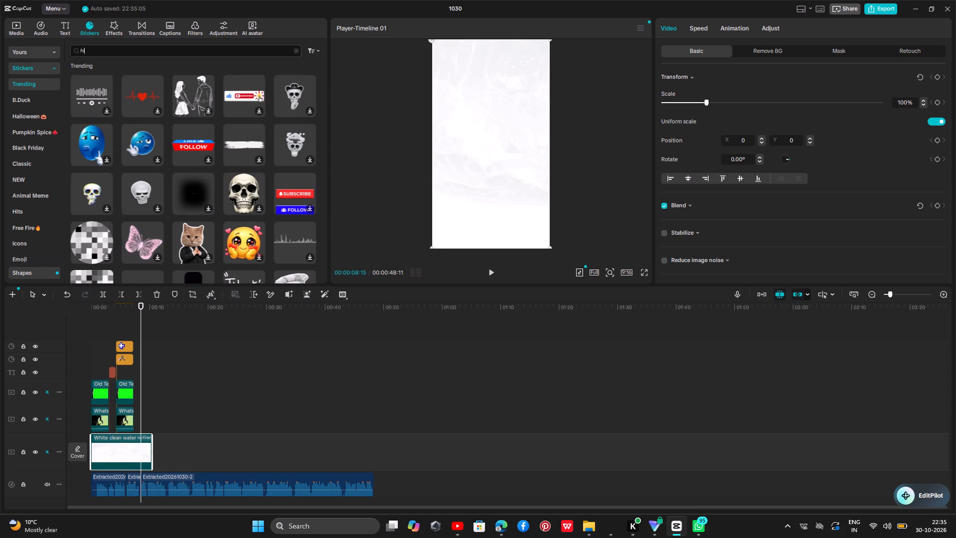
key(Return)
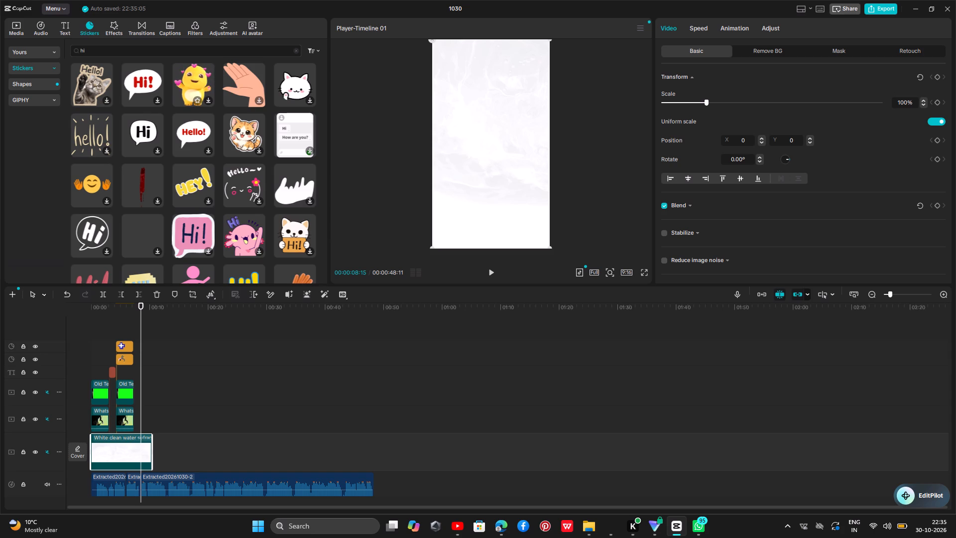
Add the yellow character sticker and the black-lettered Hi speech-bubble sticker at 00:00:08:15, on separate sticker tracks.
drag(189, 79, 148, 309)
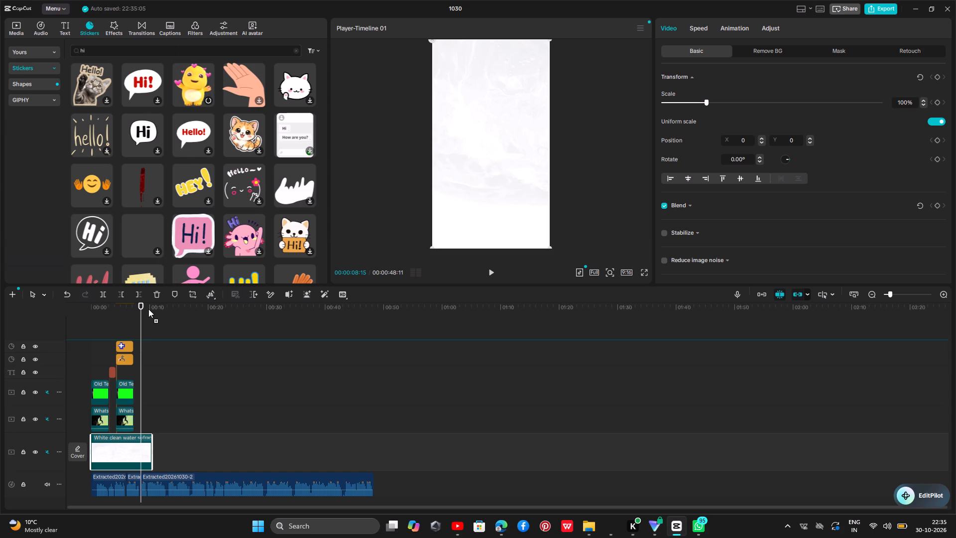
drag(148, 309, 141, 345)
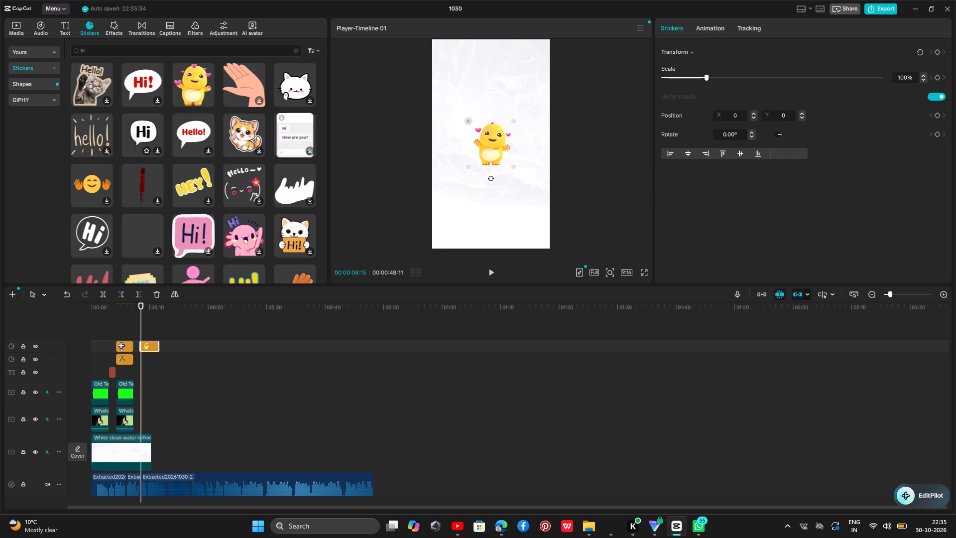
drag(149, 132, 143, 322)
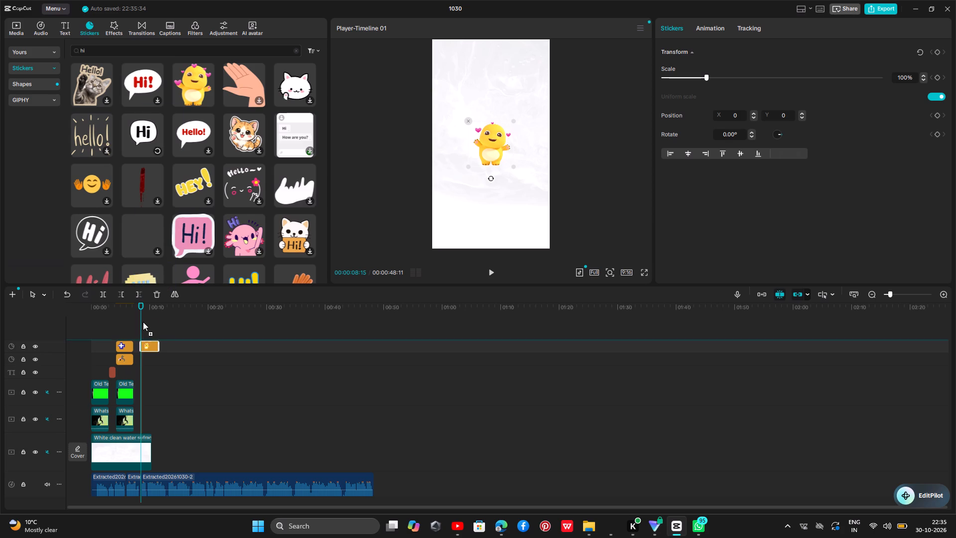
drag(143, 322, 139, 359)
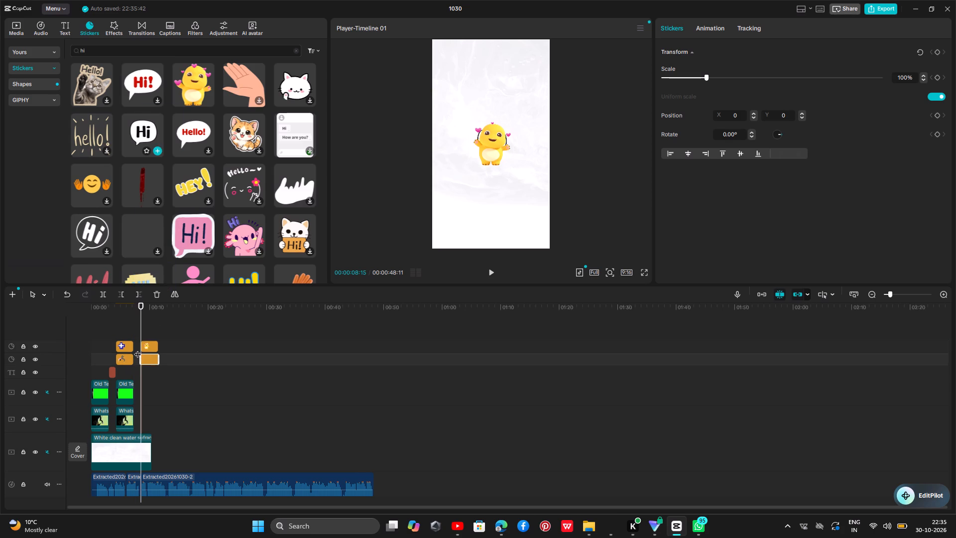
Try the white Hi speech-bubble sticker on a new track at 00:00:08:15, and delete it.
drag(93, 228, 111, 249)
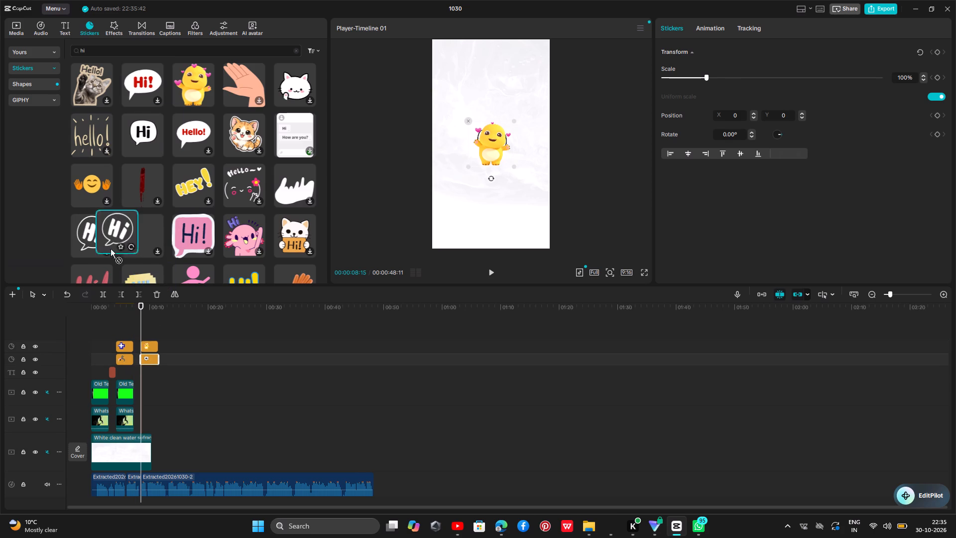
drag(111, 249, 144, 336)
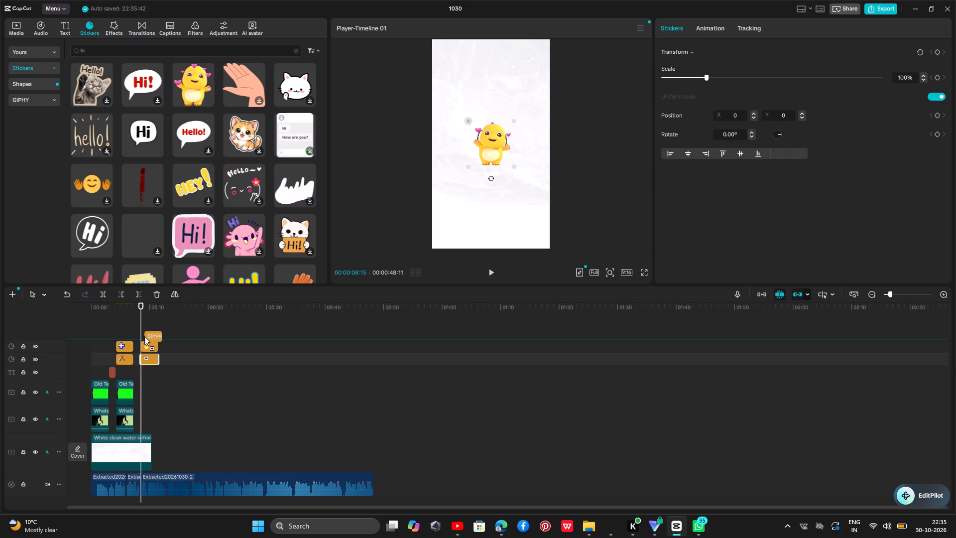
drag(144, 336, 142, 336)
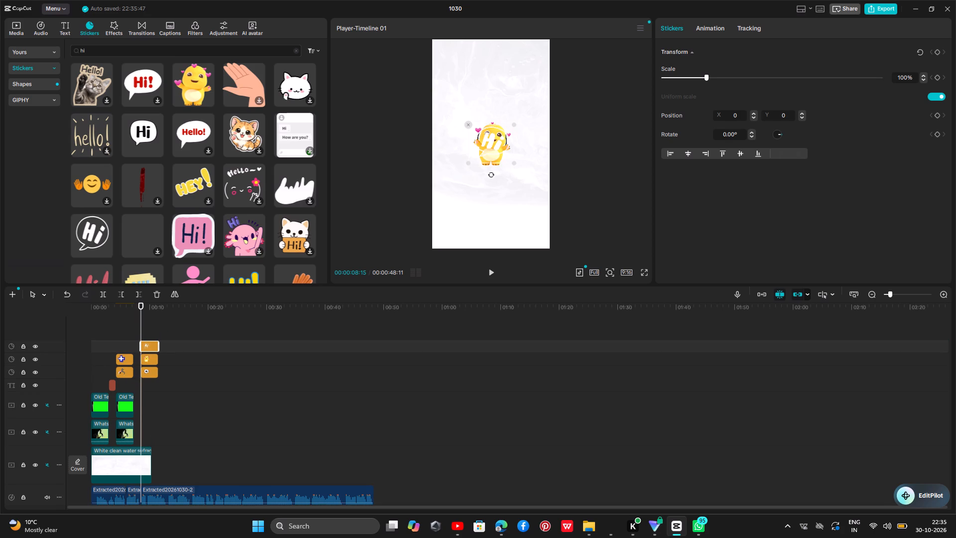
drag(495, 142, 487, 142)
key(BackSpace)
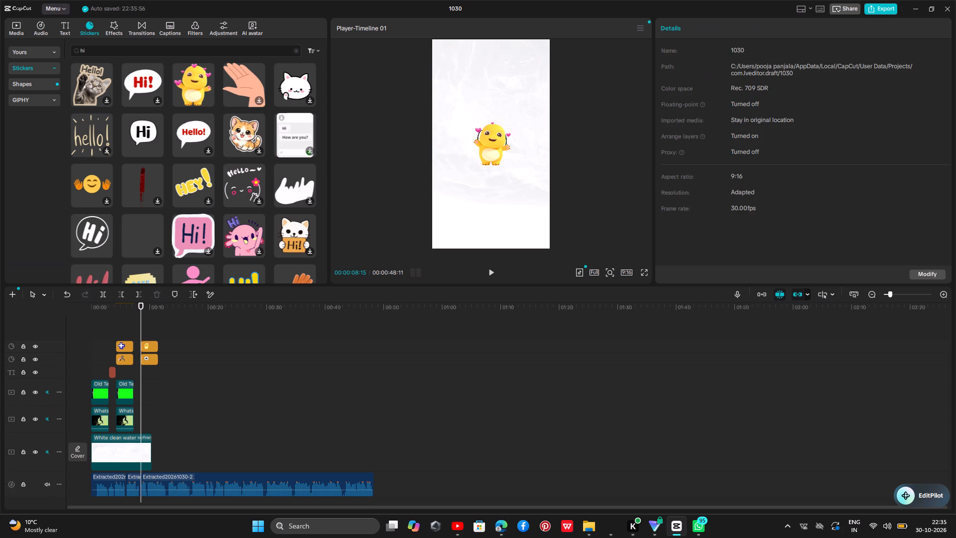
Add the red-lettered Hi! speech-bubble sticker on a new track above the other stickers at 00:00:08:15.
scroll(168, 181, down, 1)
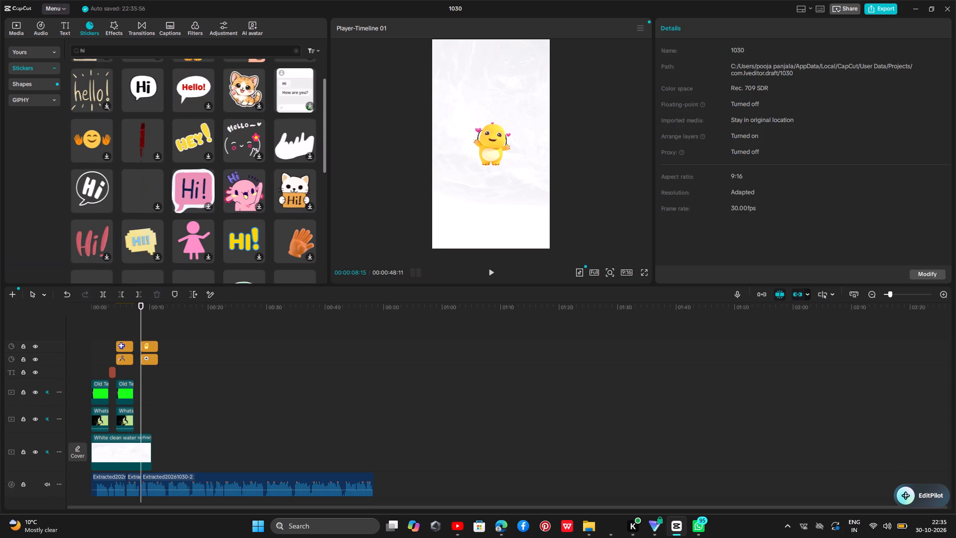
scroll(169, 181, up, 1)
drag(136, 86, 145, 135)
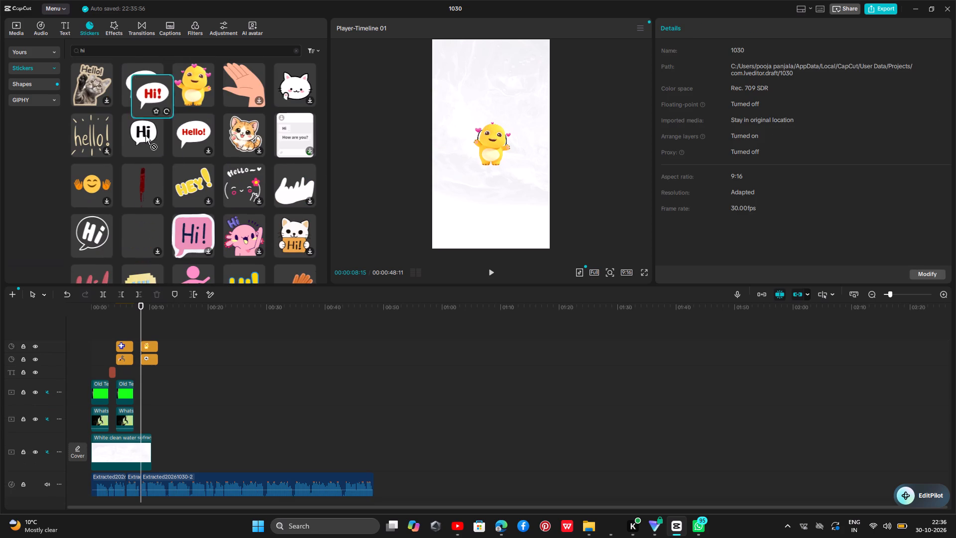
drag(145, 135, 138, 334)
Move the red Hi! sticker to about X 567, Y 896 and rotate it about 17° clockwise.
drag(489, 143, 516, 97)
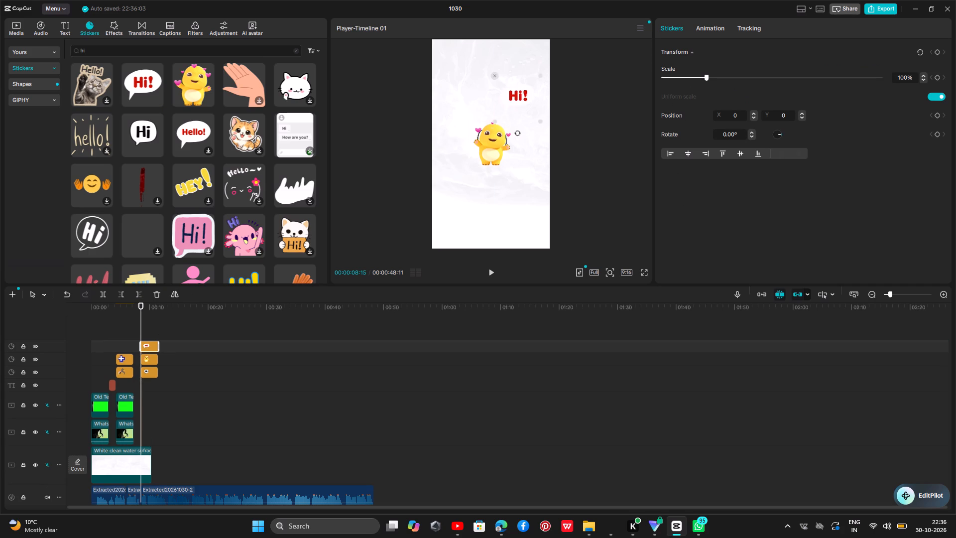
drag(516, 97, 521, 93)
drag(521, 93, 520, 94)
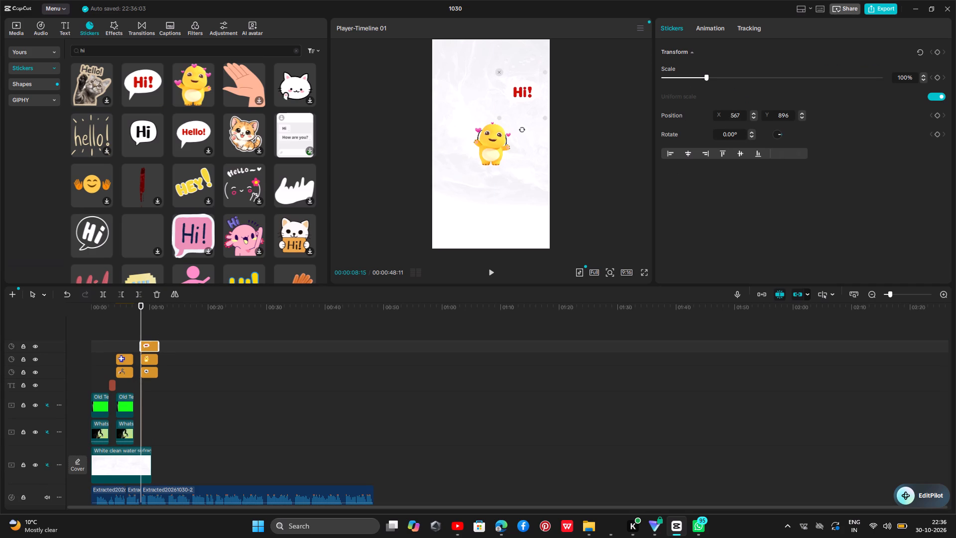
drag(522, 130, 511, 129)
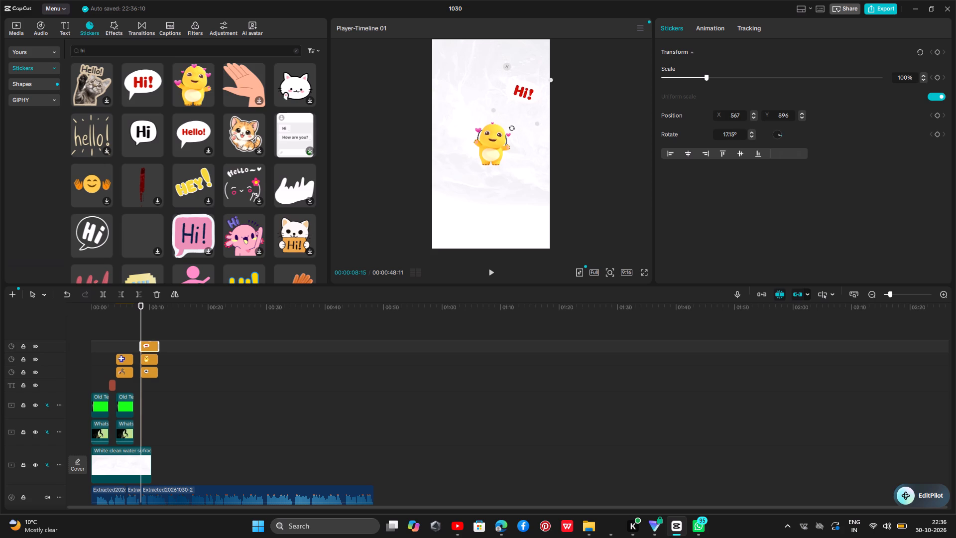
Move the yellow character to about X -526, Y -530 and the black Hi bubble to about X -476, Y 805.
drag(489, 146, 461, 175)
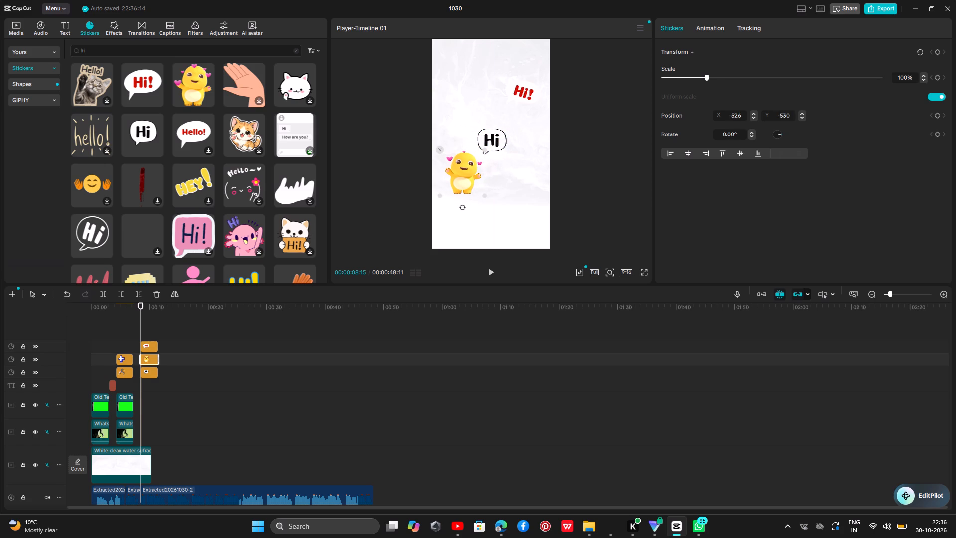
drag(500, 140, 476, 98)
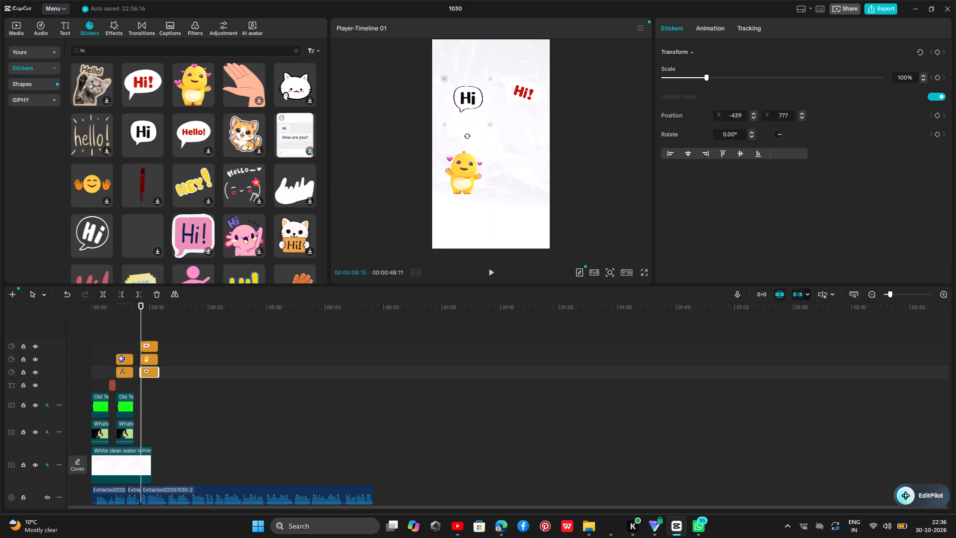
click(473, 94)
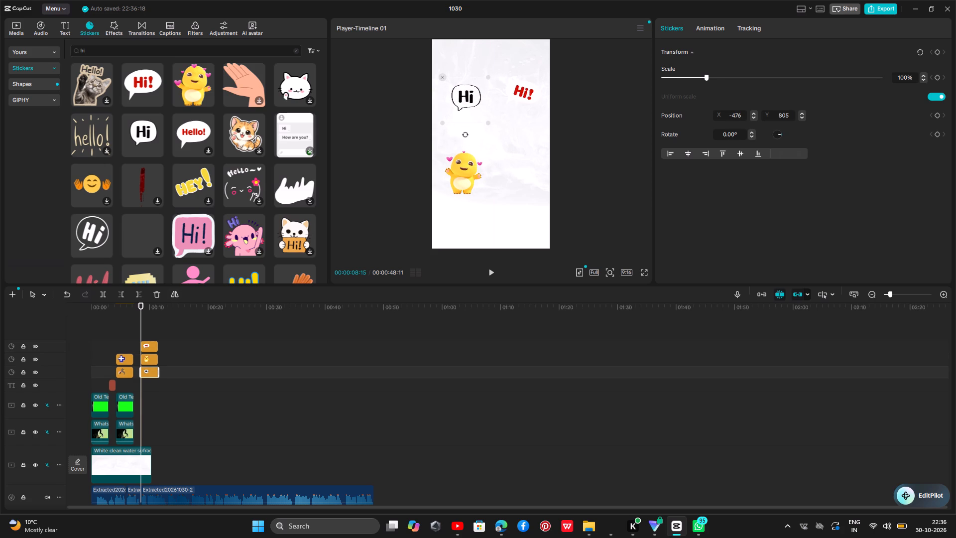
Play back the new greeting stickers, and replay the video from the start to review their timing against the audio.
key(space)
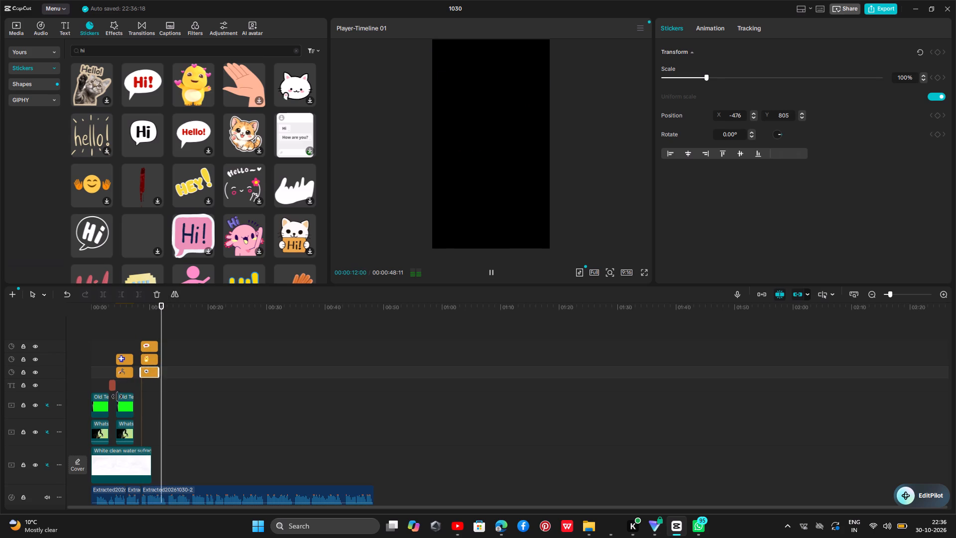
key(space)
drag(164, 310, 108, 347)
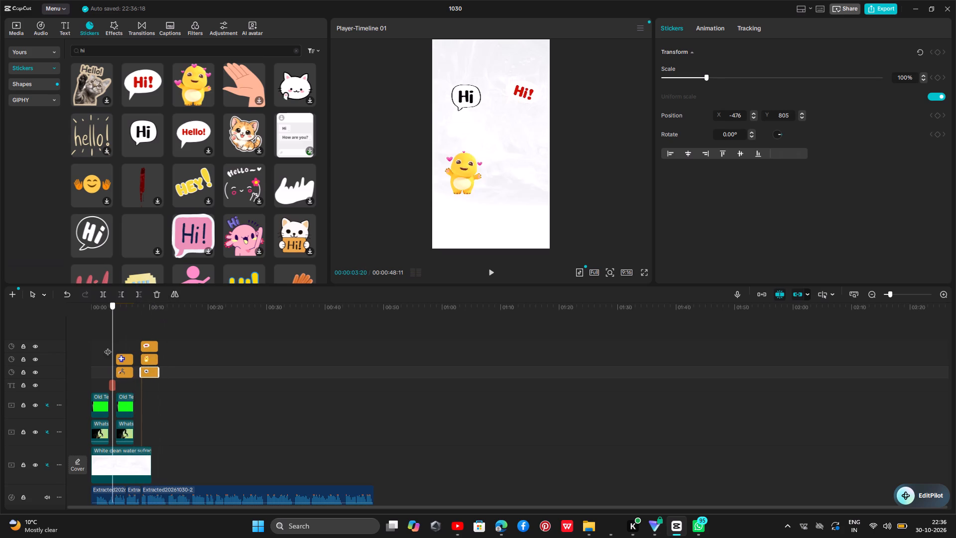
drag(108, 347, 65, 367)
key(space)
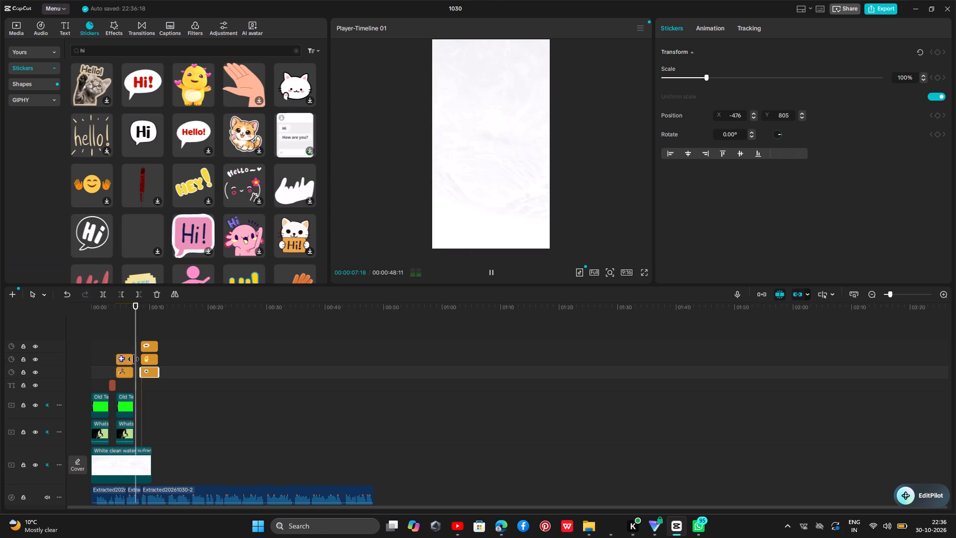
key(space)
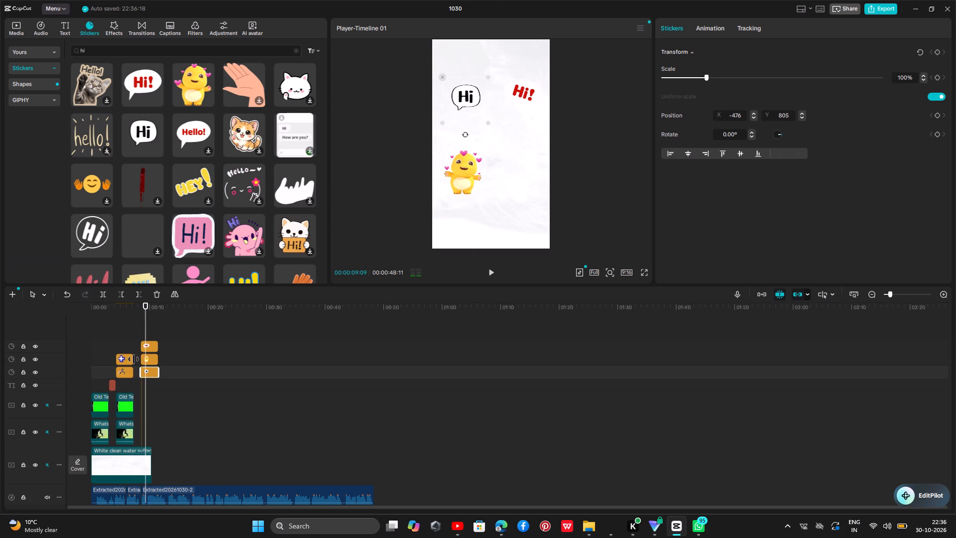
key(space)
key(space)
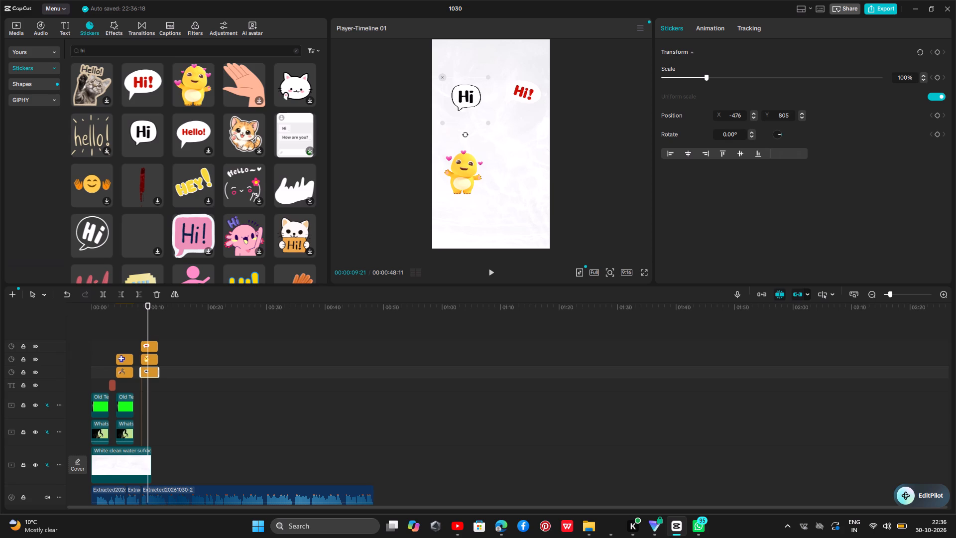
Move the black Hi bubble to about X -723, Y 1216 and rotate it about 27° counter-clockwise.
drag(461, 174, 461, 179)
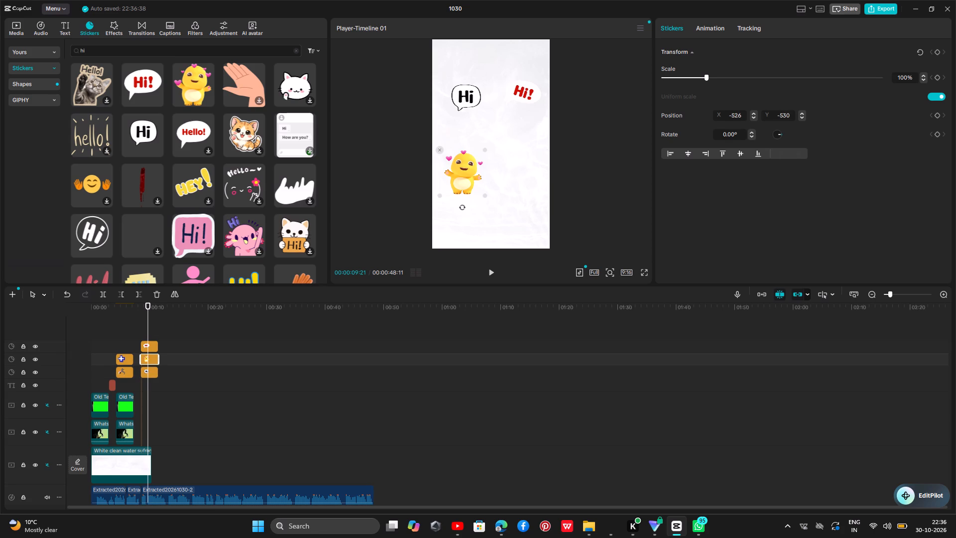
drag(466, 100, 453, 77)
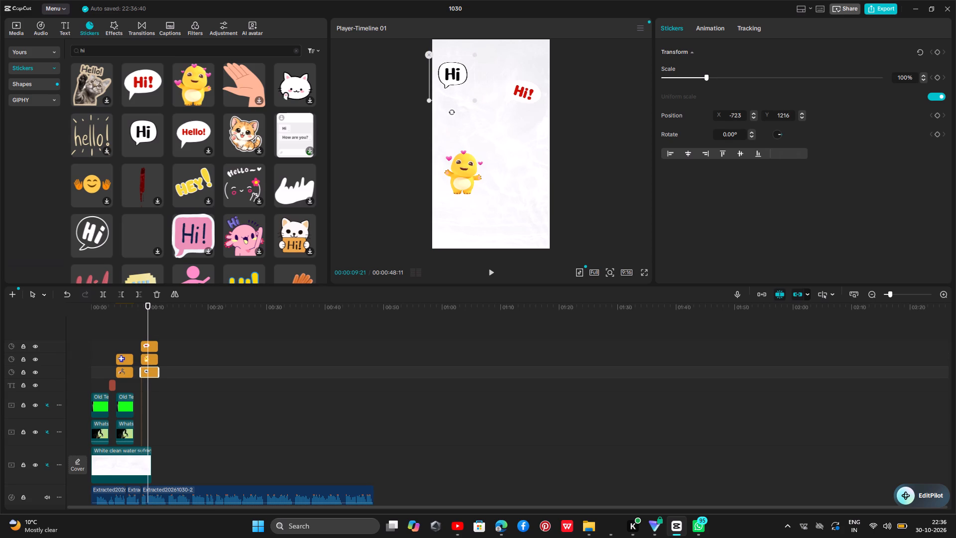
drag(450, 116, 469, 116)
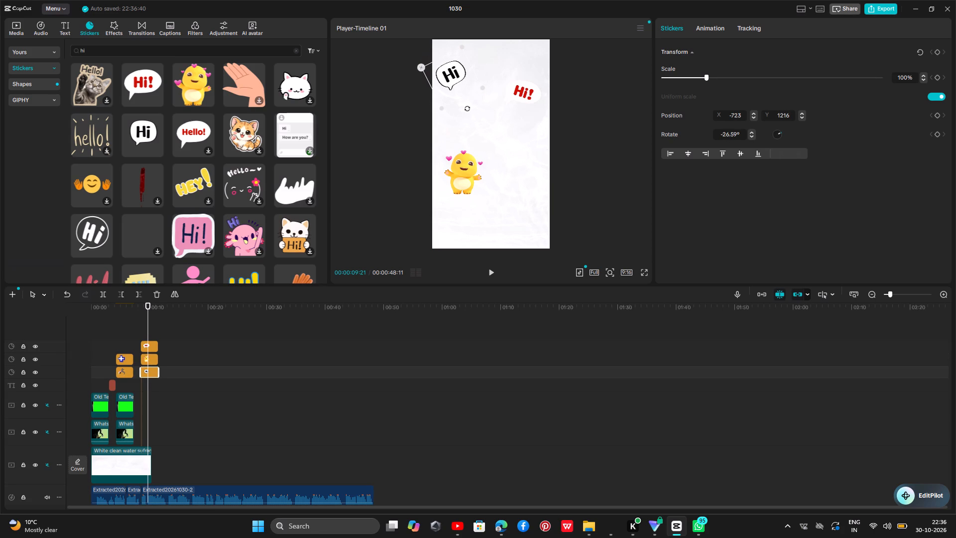
Move the red Hi! sticker up toward the frame's upper-right corner and the yellow character to about X -513, Y -585.
click(522, 91)
drag(533, 89, 537, 72)
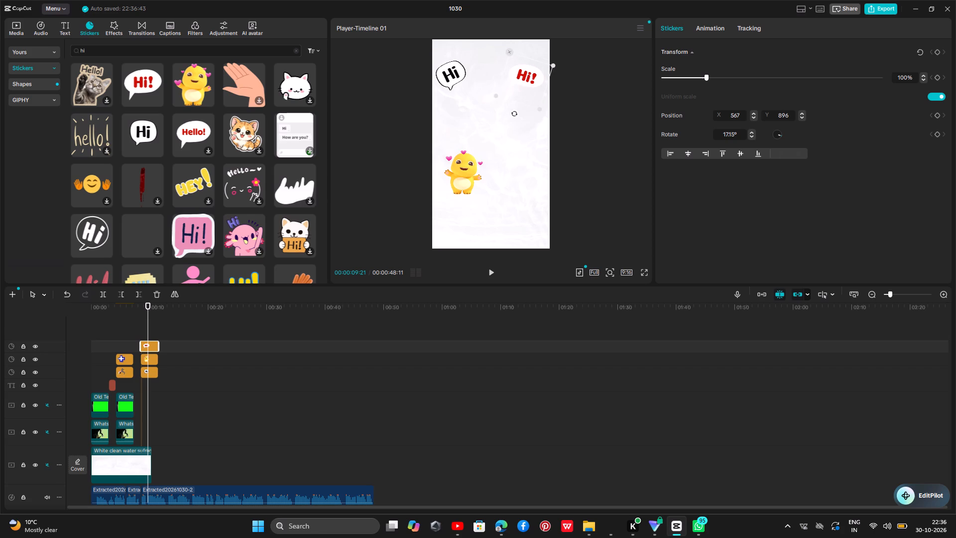
drag(537, 72, 538, 69)
click(465, 174)
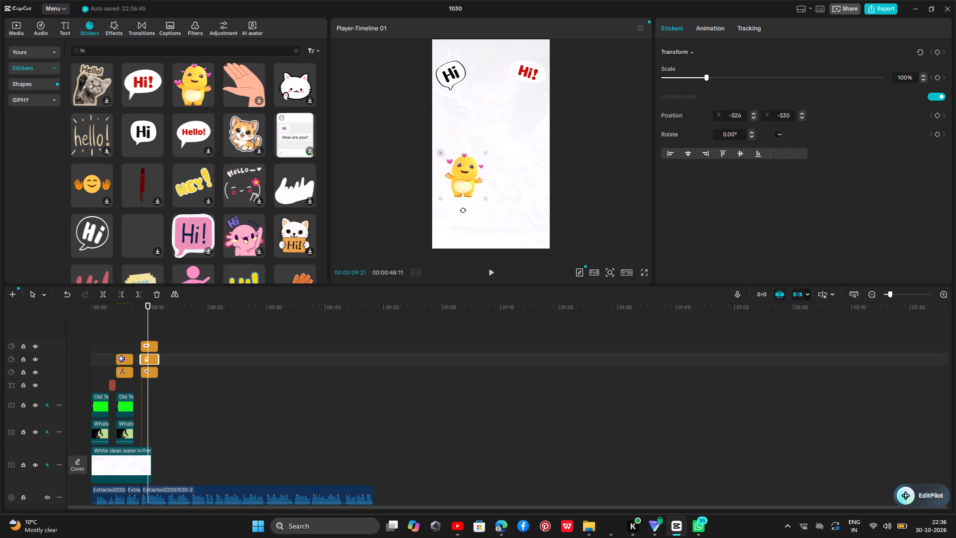
Add a default text clip to the existing text track at 00:00:08:15, aligned with the start of the greeting stickers.
click(146, 318)
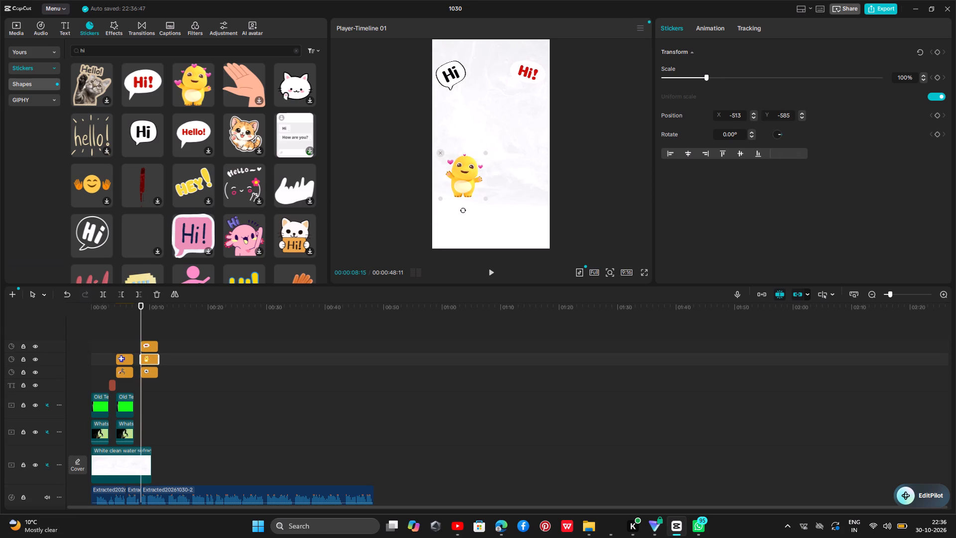
drag(66, 29, 145, 330)
click(61, 29)
drag(94, 70, 137, 309)
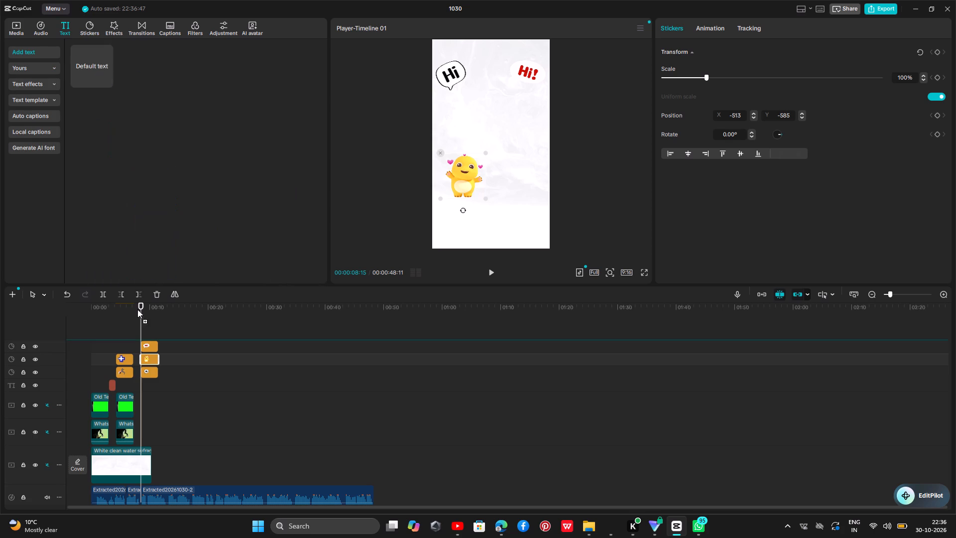
drag(137, 309, 139, 388)
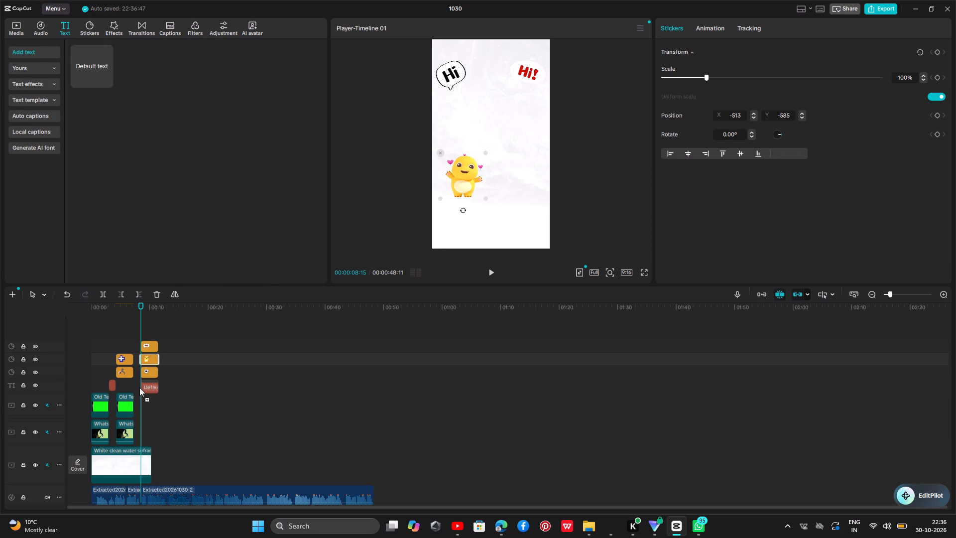
drag(139, 388, 139, 385)
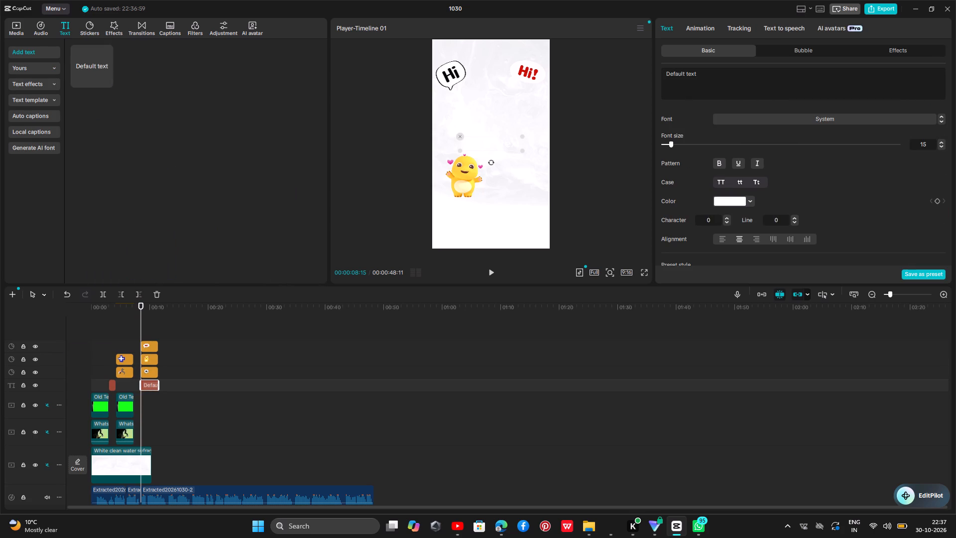
Replace the new clip's default text with HI and GUYS on two lines.
drag(713, 84, 652, 70)
key(BackSpace)
text(HI)
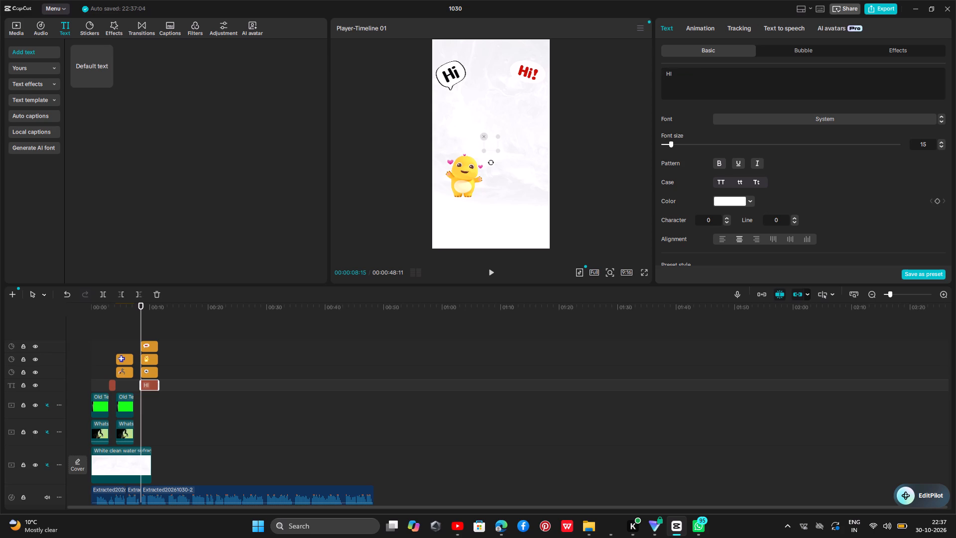
key(Return)
text(GUYS)
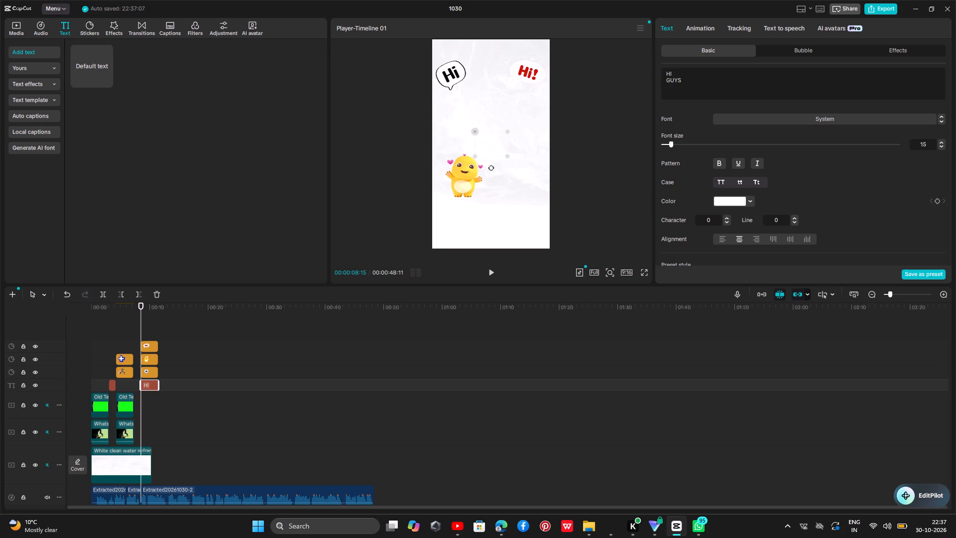
Set the HI GUYS text colour to black, hex 000000.
click(747, 202)
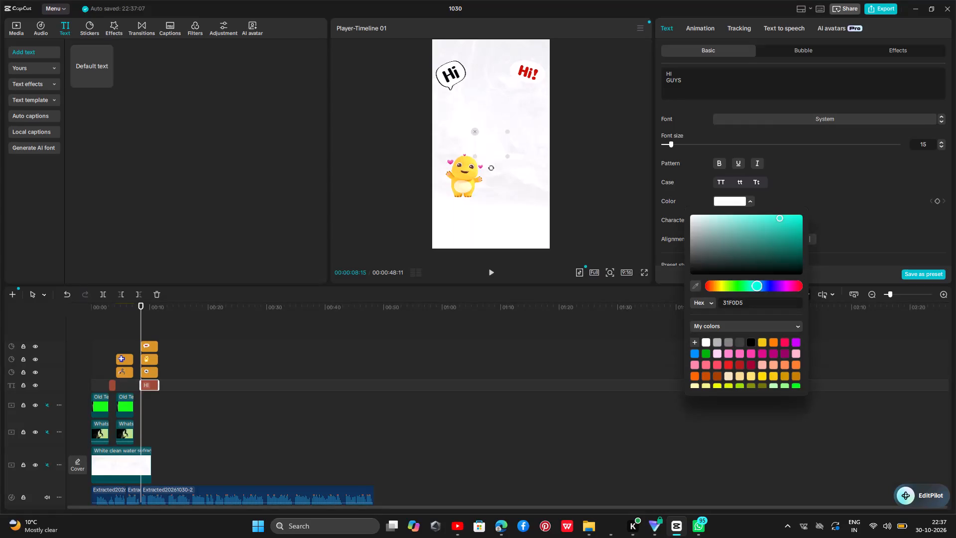
click(772, 218)
drag(772, 218, 764, 219)
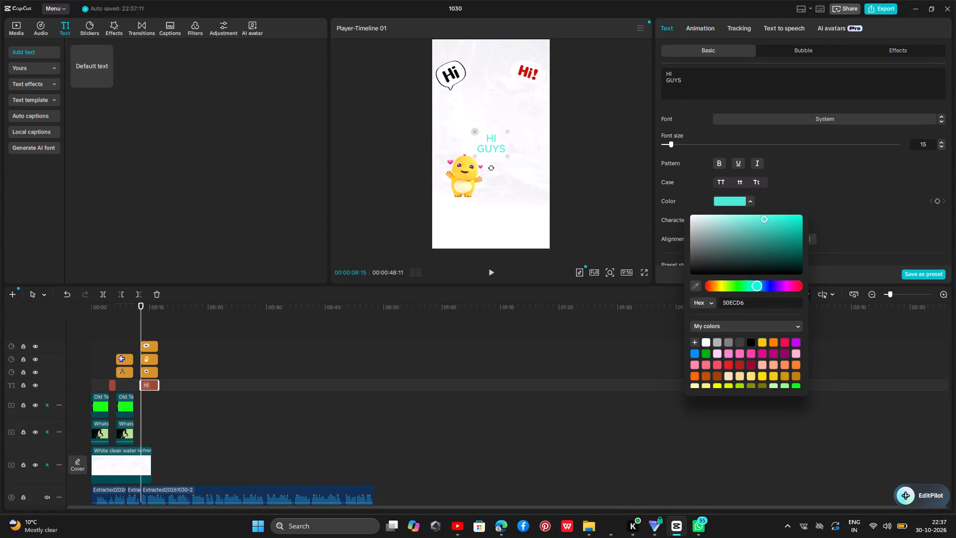
drag(764, 219, 763, 220)
click(754, 341)
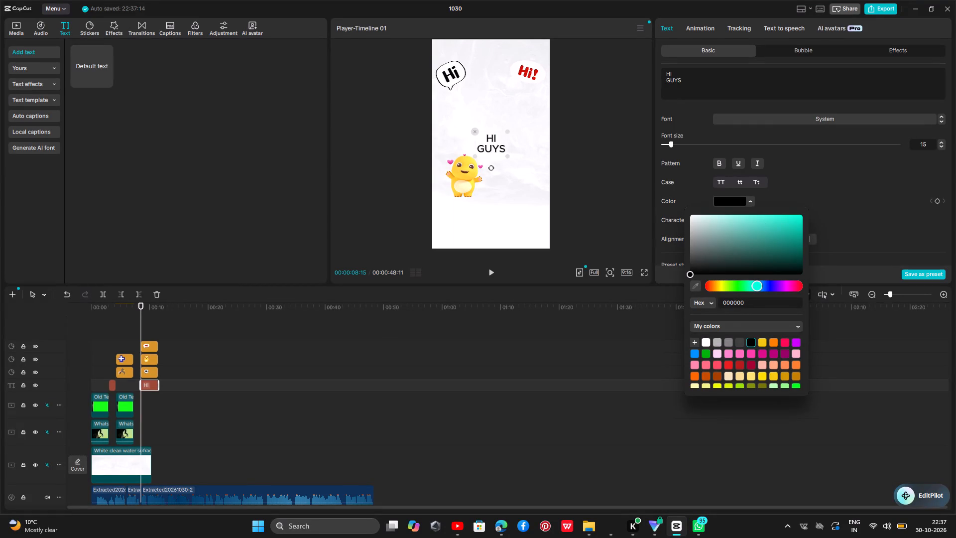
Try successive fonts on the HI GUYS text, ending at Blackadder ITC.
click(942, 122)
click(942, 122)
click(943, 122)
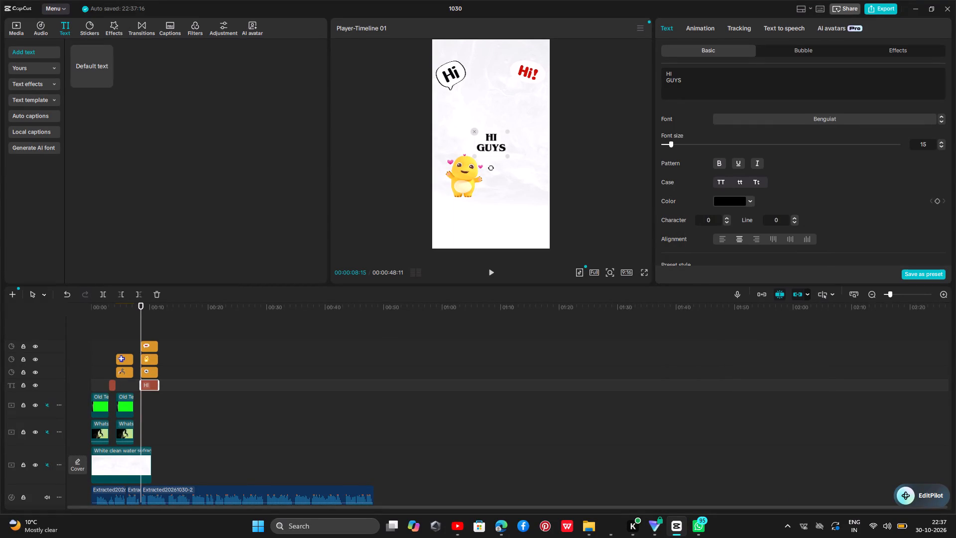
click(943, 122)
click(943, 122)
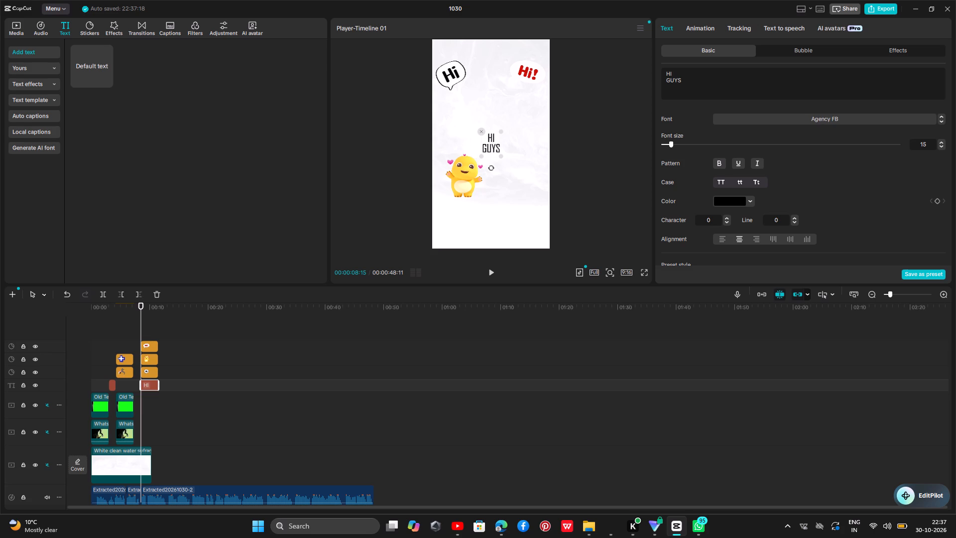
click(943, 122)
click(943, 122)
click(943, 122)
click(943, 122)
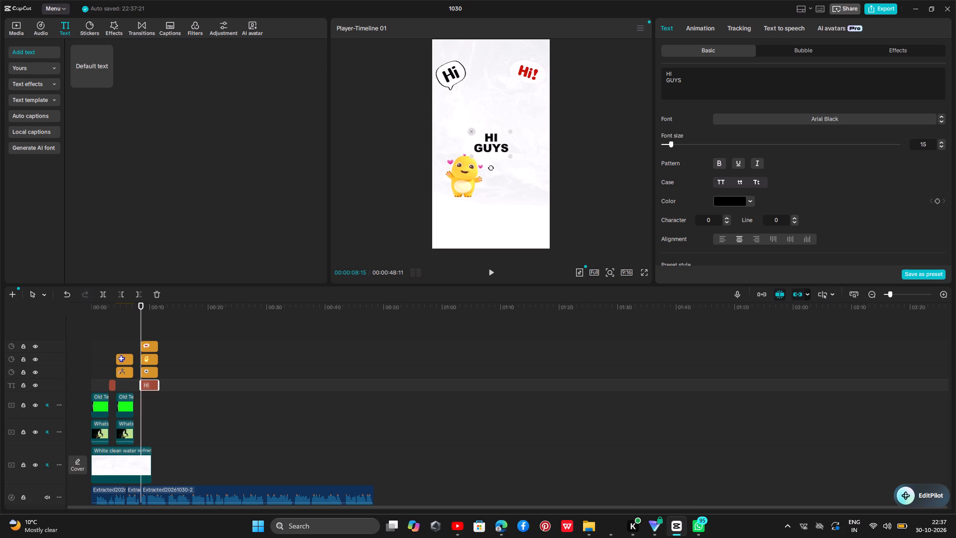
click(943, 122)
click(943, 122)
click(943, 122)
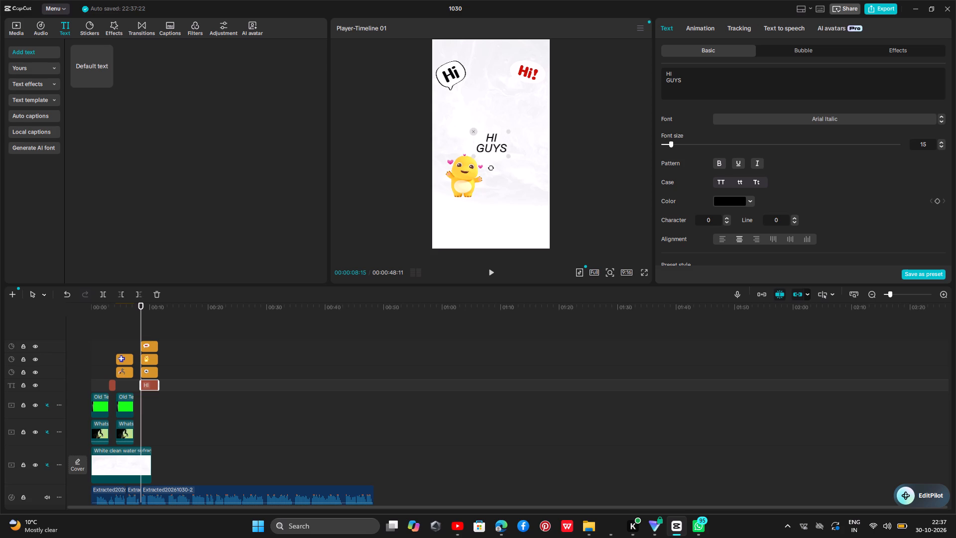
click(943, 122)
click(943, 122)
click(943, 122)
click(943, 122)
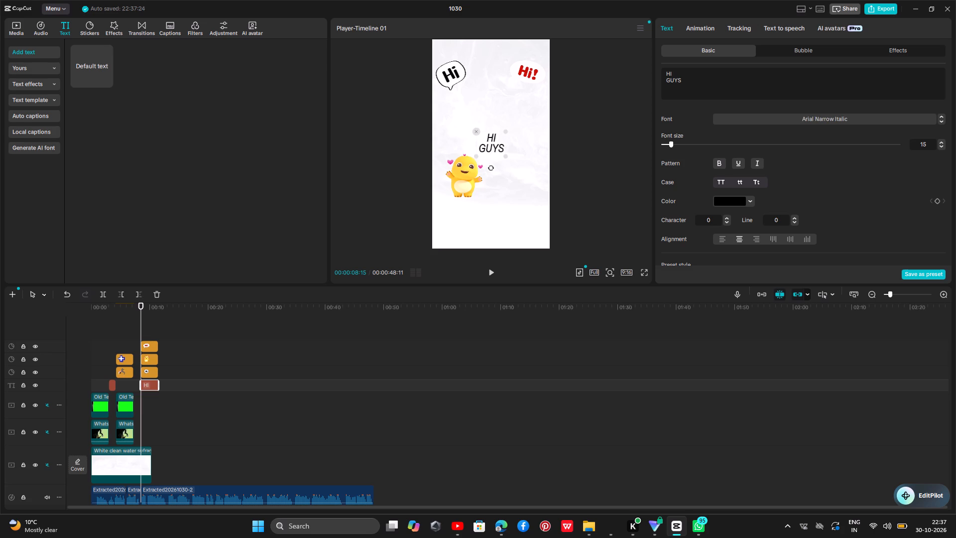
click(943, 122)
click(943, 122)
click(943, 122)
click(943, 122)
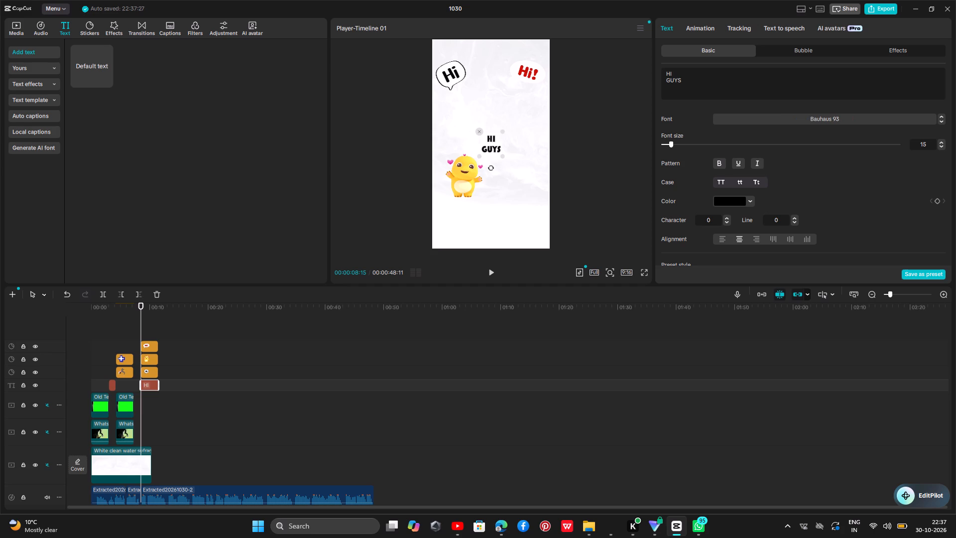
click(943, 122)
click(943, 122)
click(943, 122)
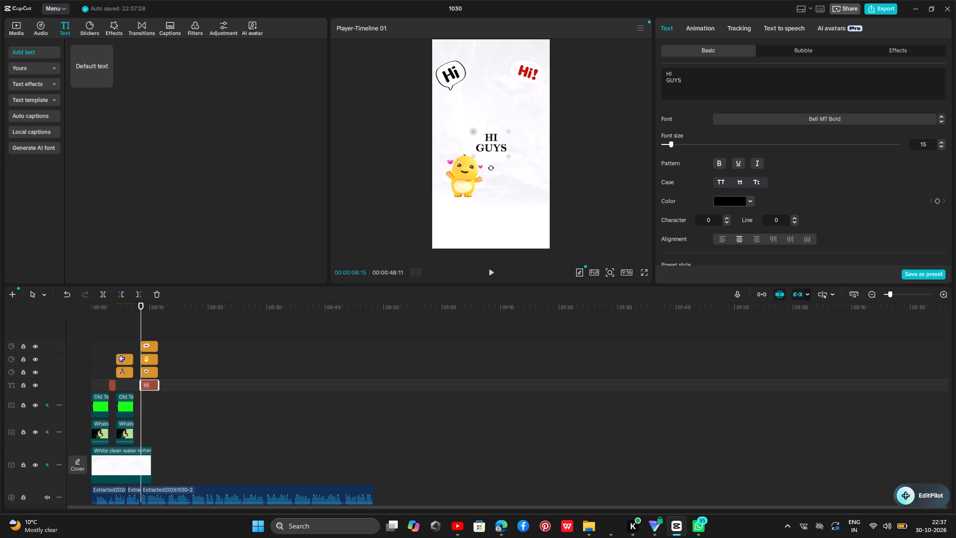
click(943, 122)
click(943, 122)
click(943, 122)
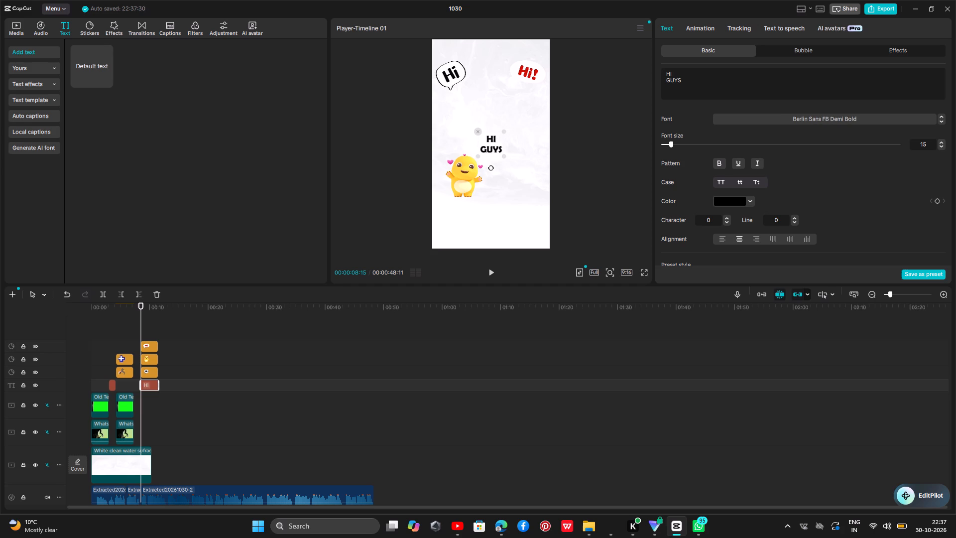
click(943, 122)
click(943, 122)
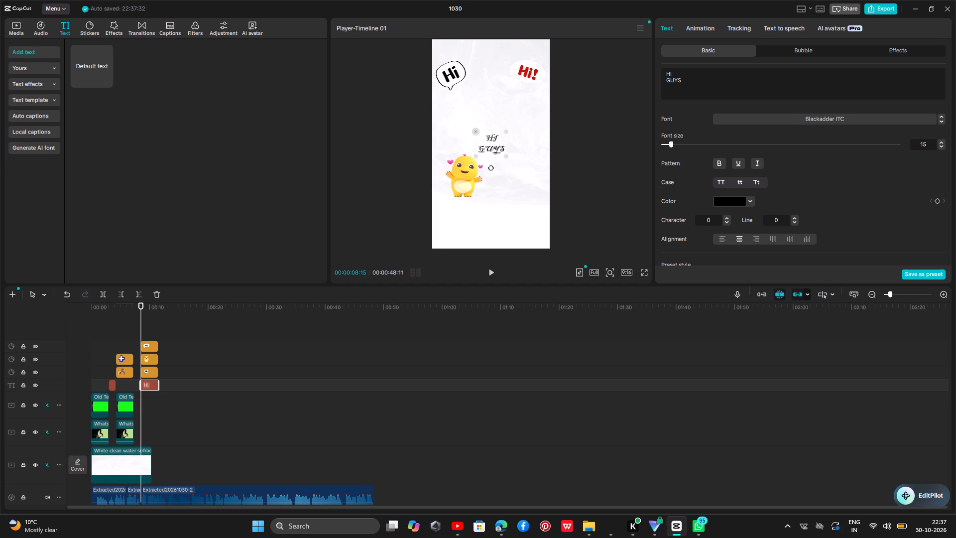
Make the HI GUYS text bold and move it slightly higher in the frame, above the yellow character.
click(718, 160)
drag(496, 140, 493, 123)
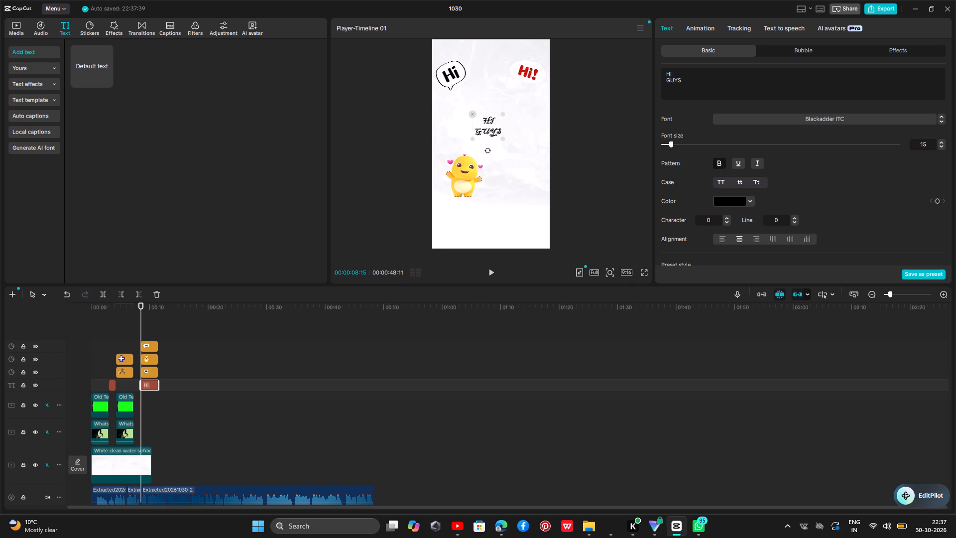
Try further fonts on the HI GUYS text, settle on Bradley Hand ITC, and nudge the text slightly up to the frame's horizontal centre.
click(941, 122)
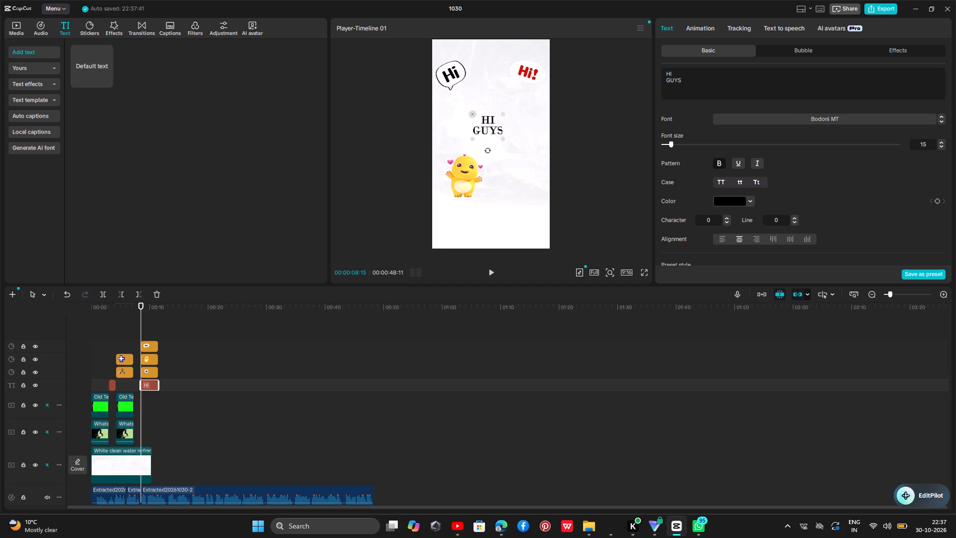
click(941, 122)
click(941, 122)
click(941, 122)
click(941, 122)
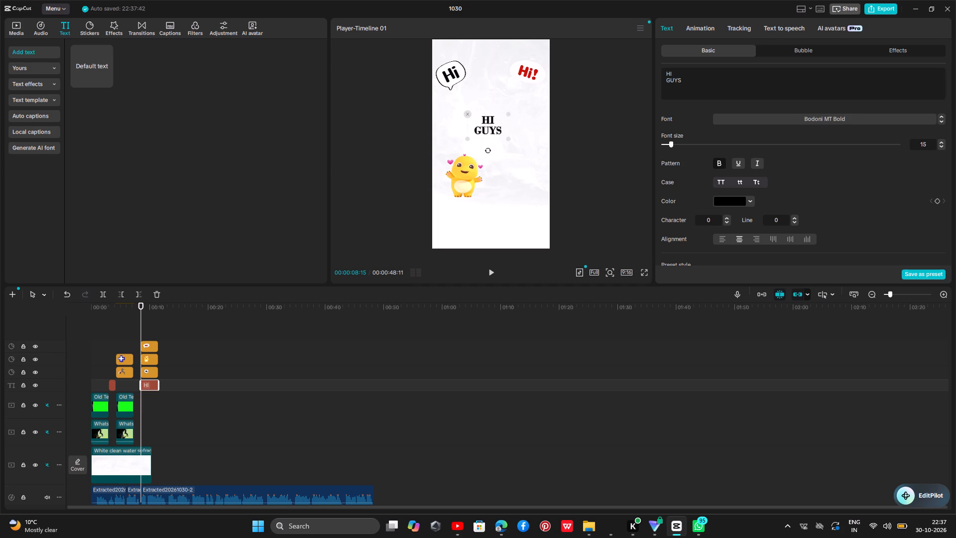
double_click(941, 122)
triple_click(941, 122)
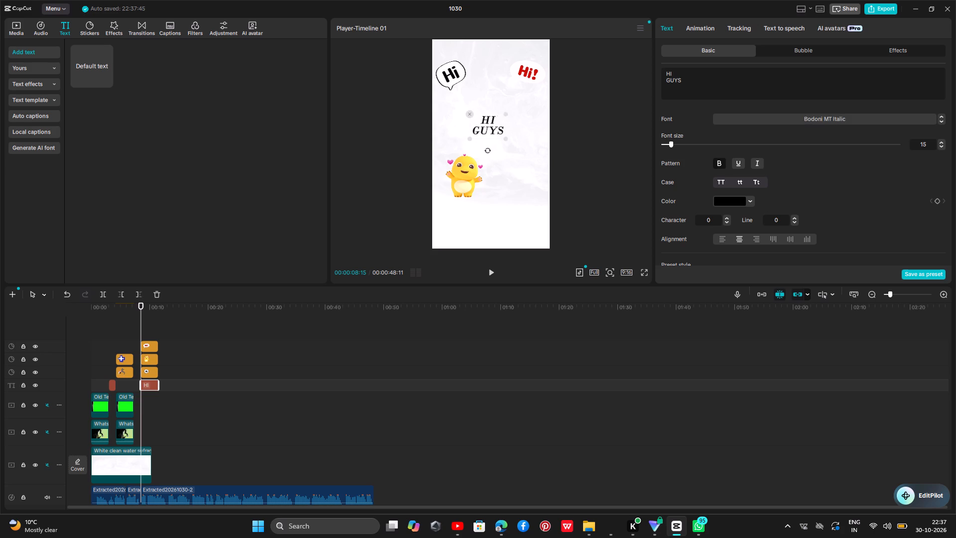
triple_click(941, 122)
click(941, 122)
click(941, 122)
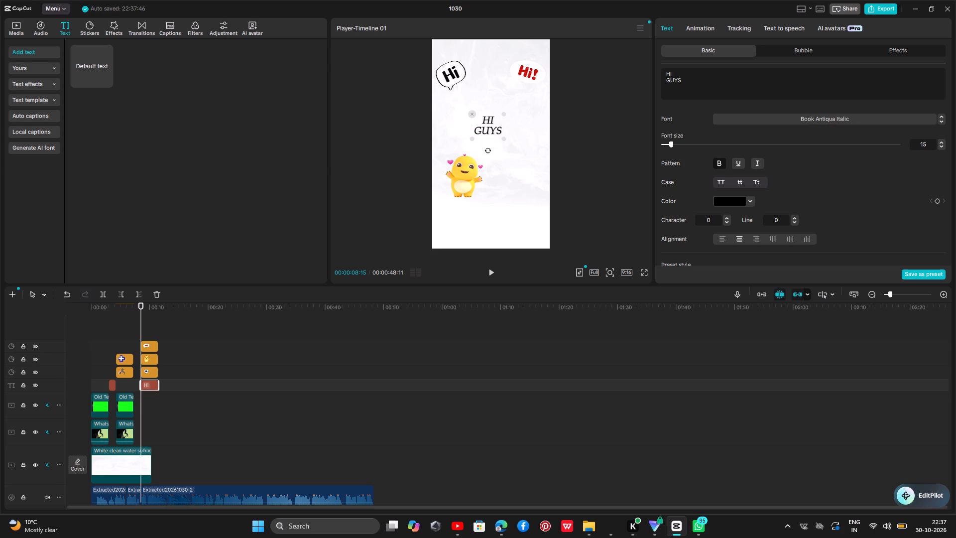
click(941, 122)
double_click(941, 122)
triple_click(941, 122)
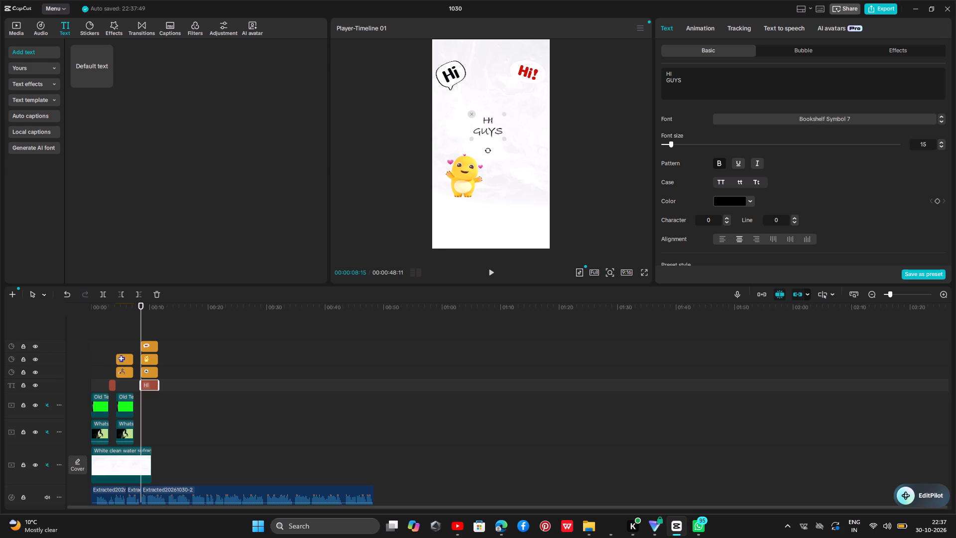
click(941, 122)
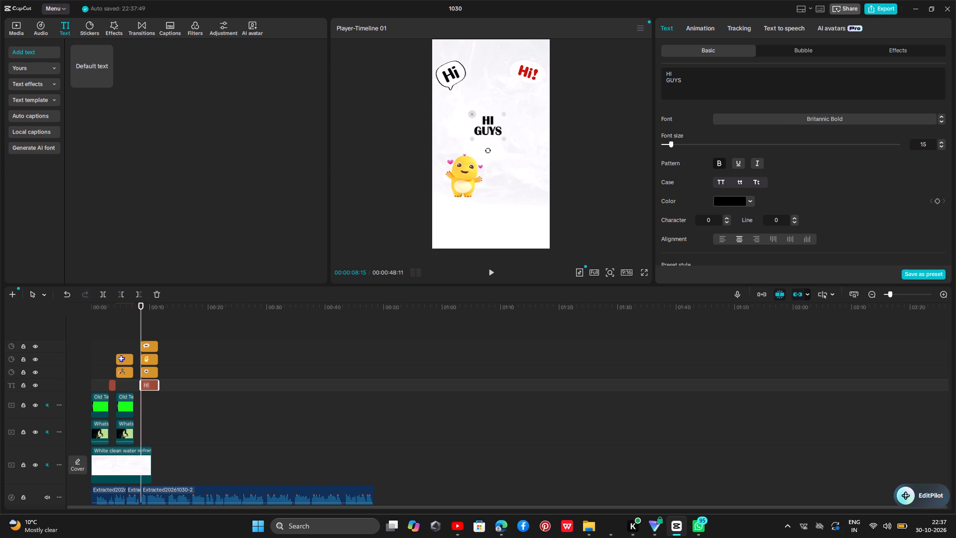
click(941, 115)
click(492, 130)
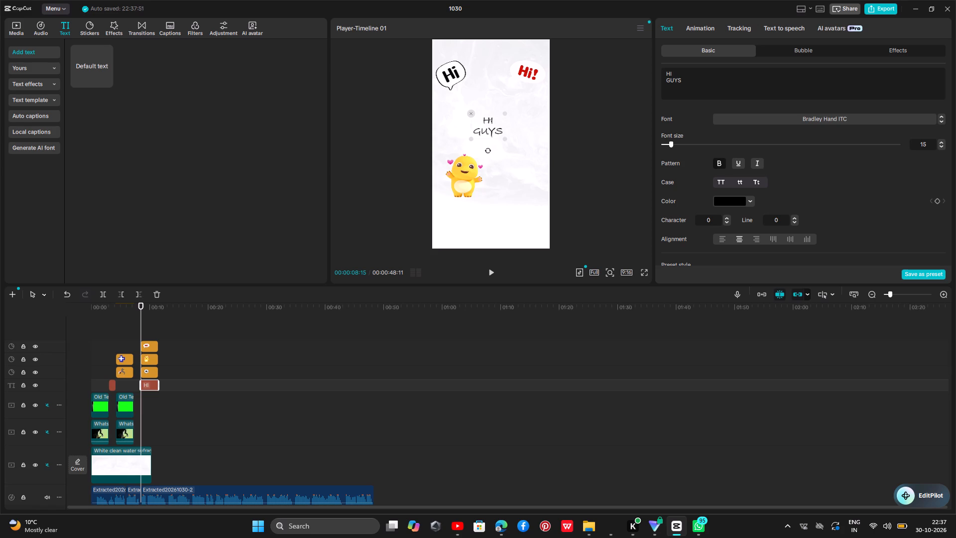
Italicise the HI GUYS text, leaving it without an underline.
click(740, 166)
click(740, 166)
click(759, 166)
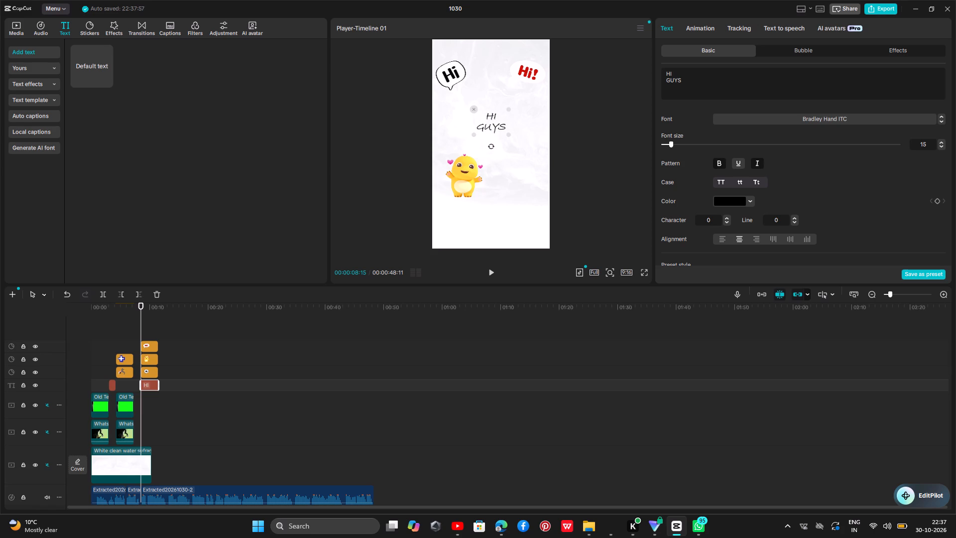
Try the uppercase, lowercase and title case options on the HI GUYS text and settle on title case.
click(755, 181)
click(756, 187)
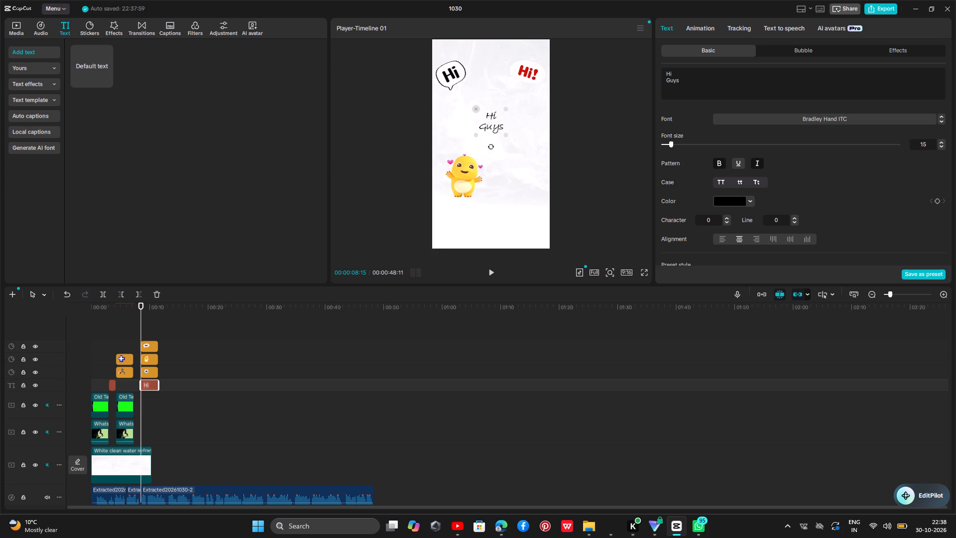
click(740, 181)
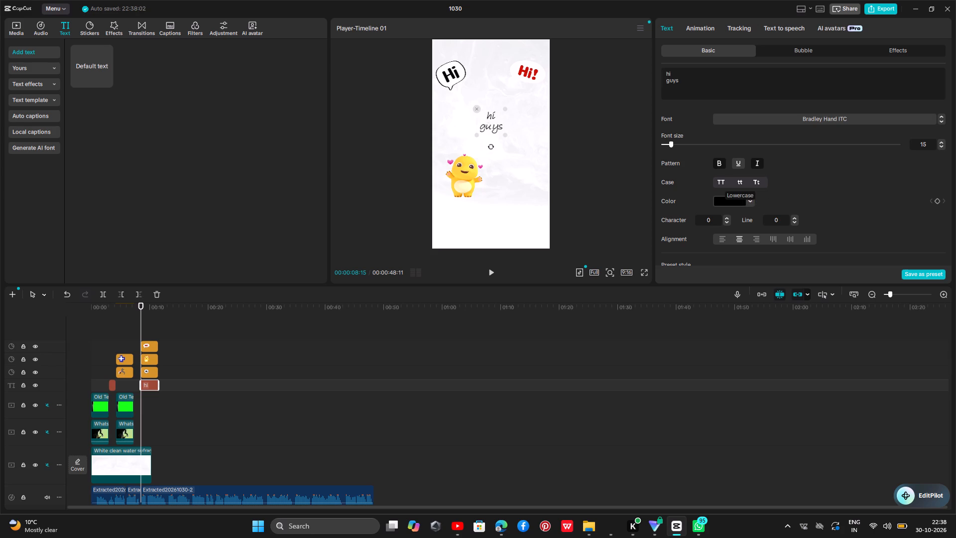
click(723, 181)
click(758, 180)
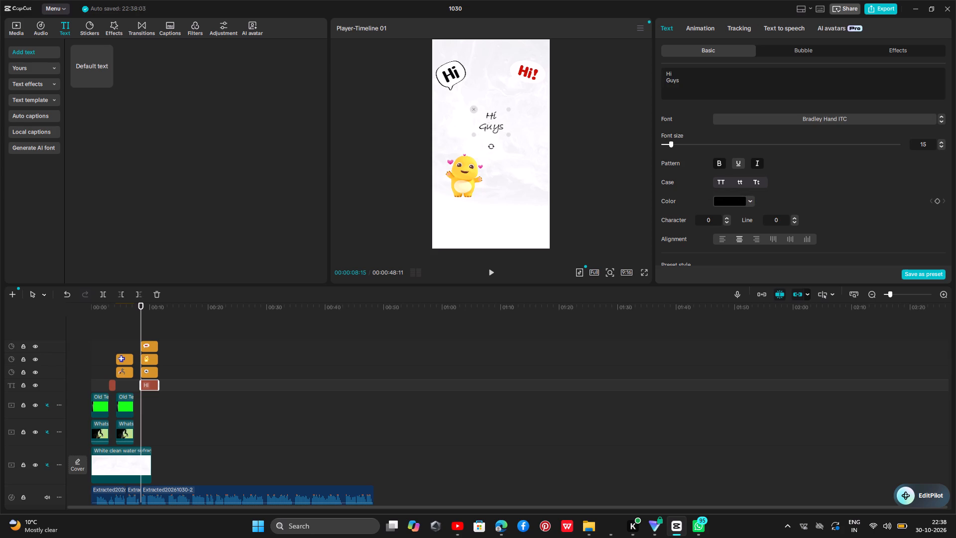
click(506, 135)
Animate the Hi Guys text's scale with keyframes, from 94% at 00:00:08:15 up to about 166% at 00:00:09:08.
scroll(817, 176, down, 1)
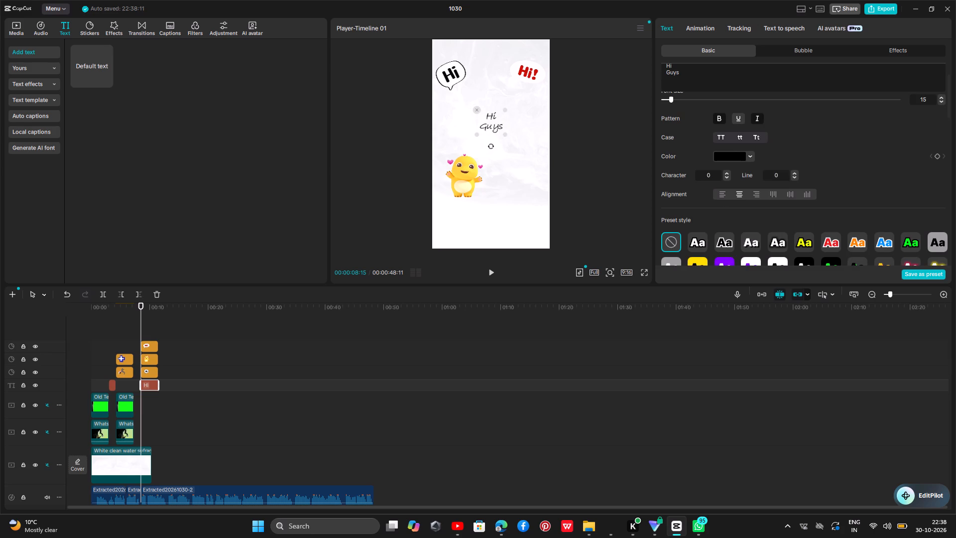
scroll(793, 175, down, 4)
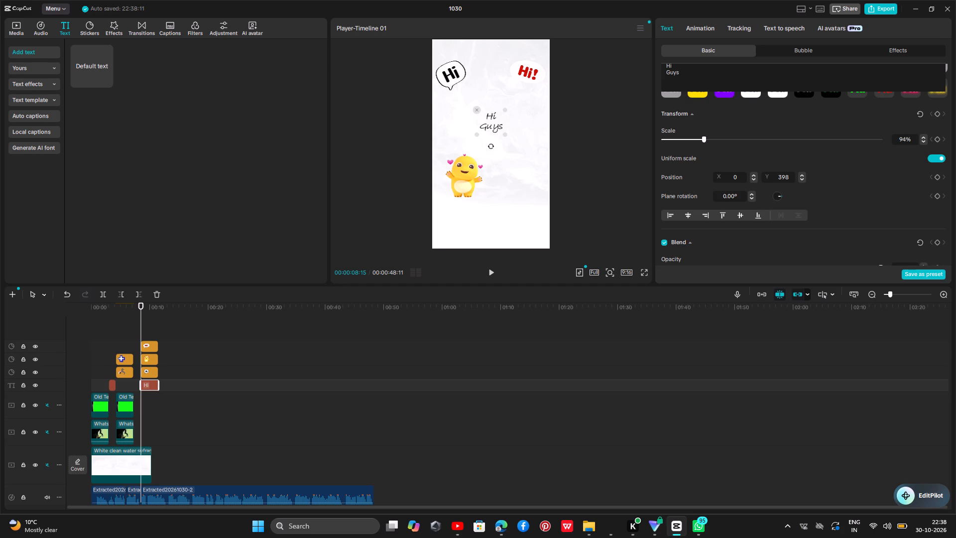
click(936, 142)
drag(139, 307, 144, 308)
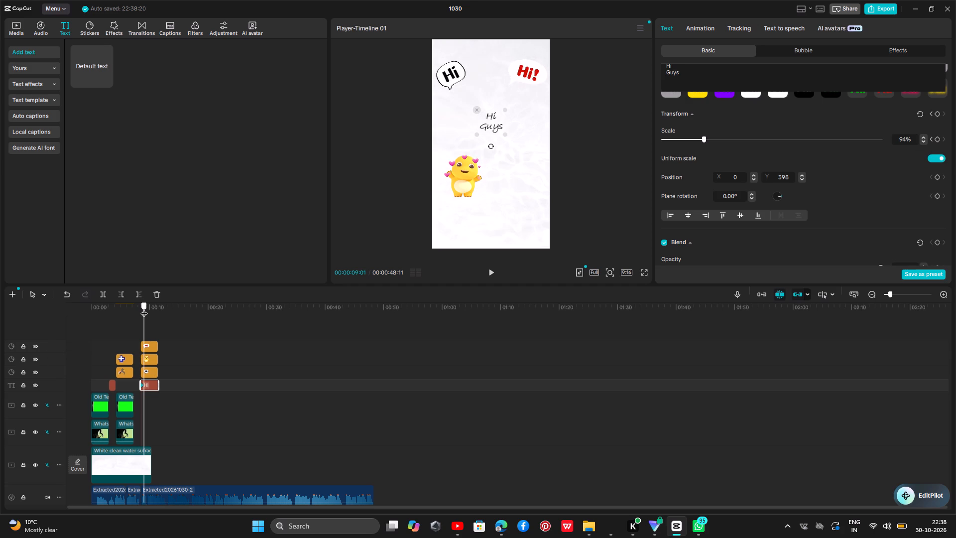
drag(144, 308, 145, 312)
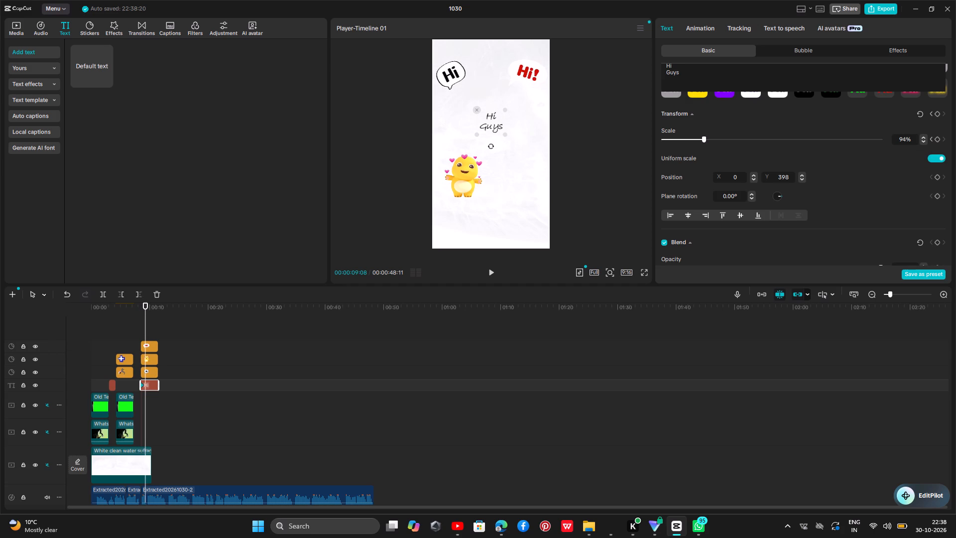
drag(505, 133, 516, 158)
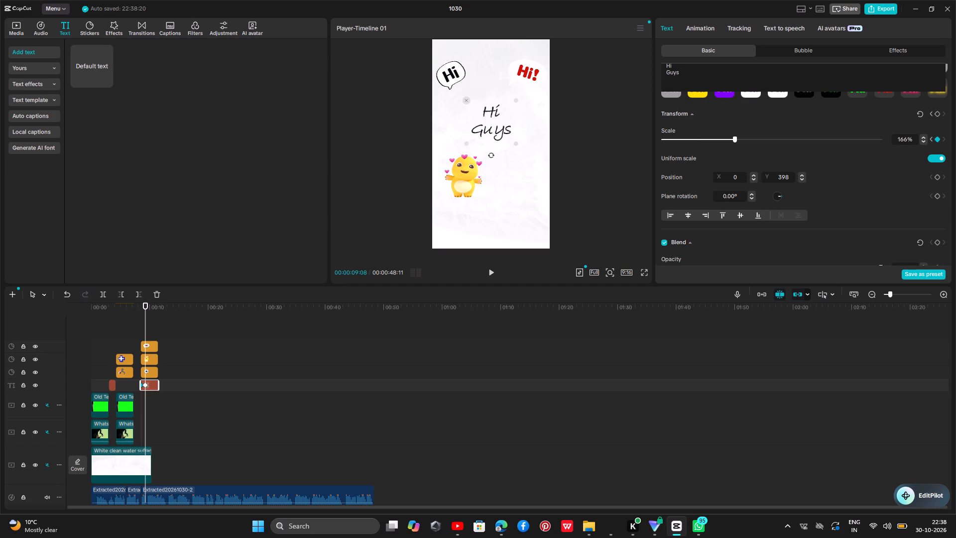
Add an opacity keyframe at 100% to the Hi Guys text at 00:00:09:08.
scroll(743, 211, down, 3)
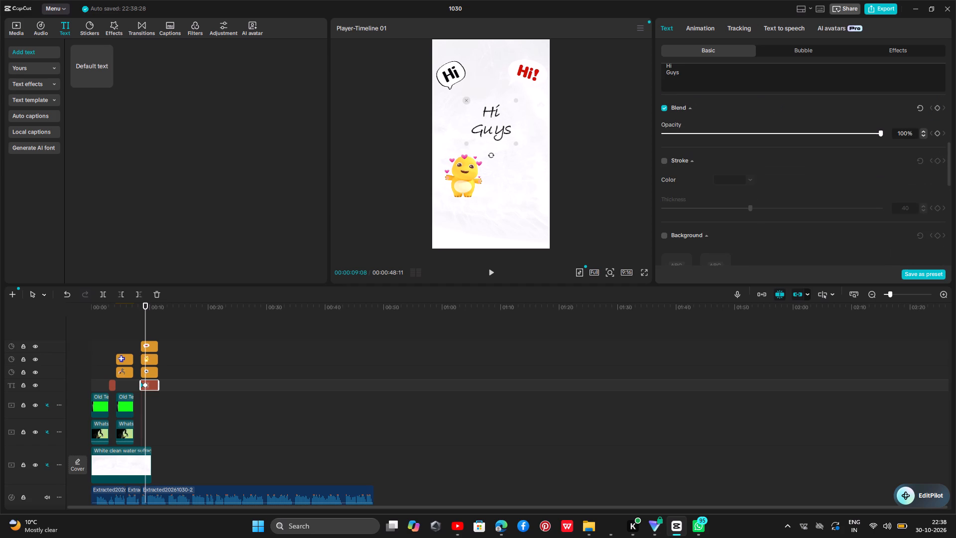
drag(145, 304, 138, 308)
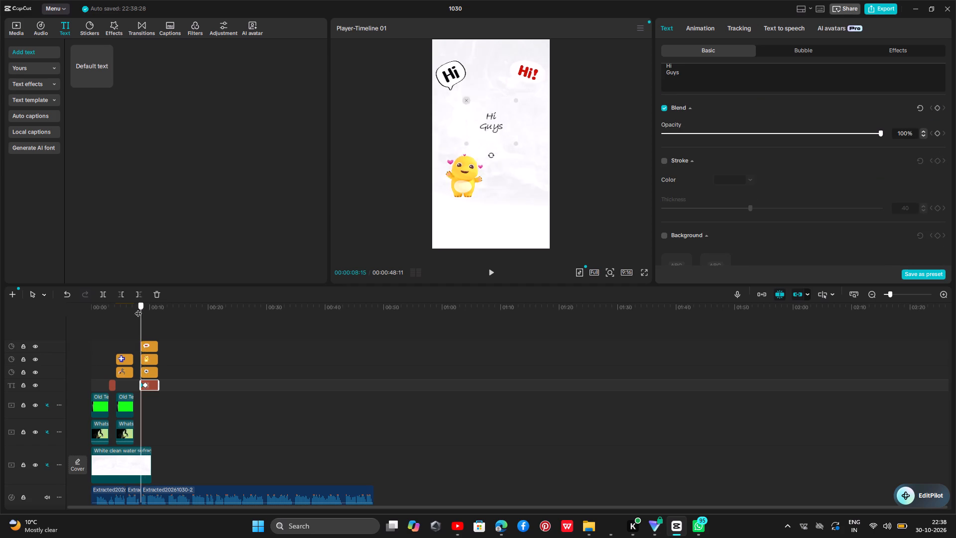
drag(138, 308, 135, 310)
drag(136, 309, 142, 310)
drag(142, 310, 146, 307)
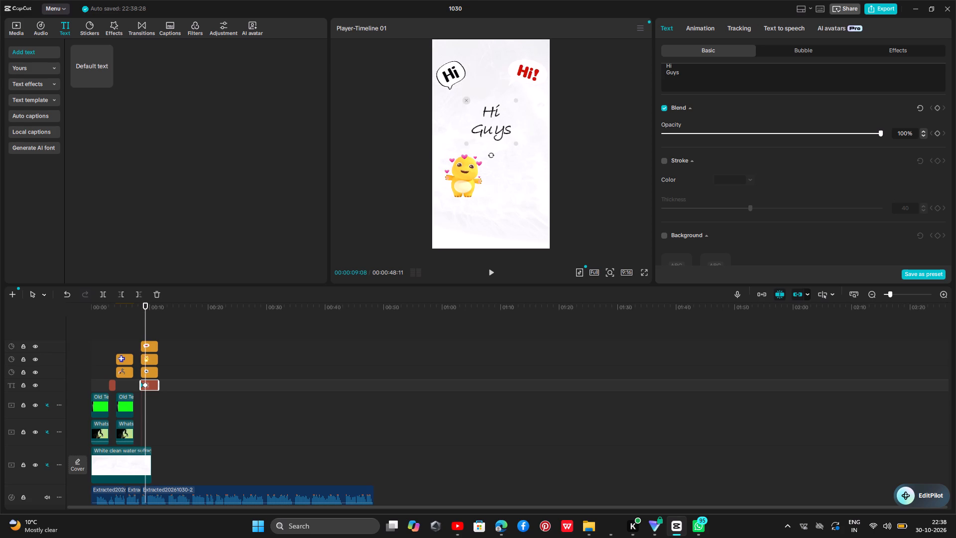
click(935, 134)
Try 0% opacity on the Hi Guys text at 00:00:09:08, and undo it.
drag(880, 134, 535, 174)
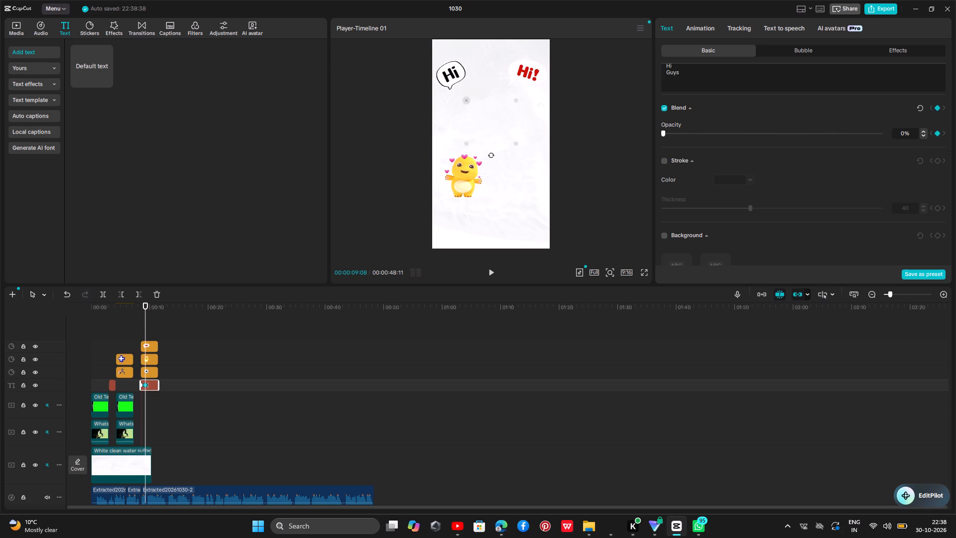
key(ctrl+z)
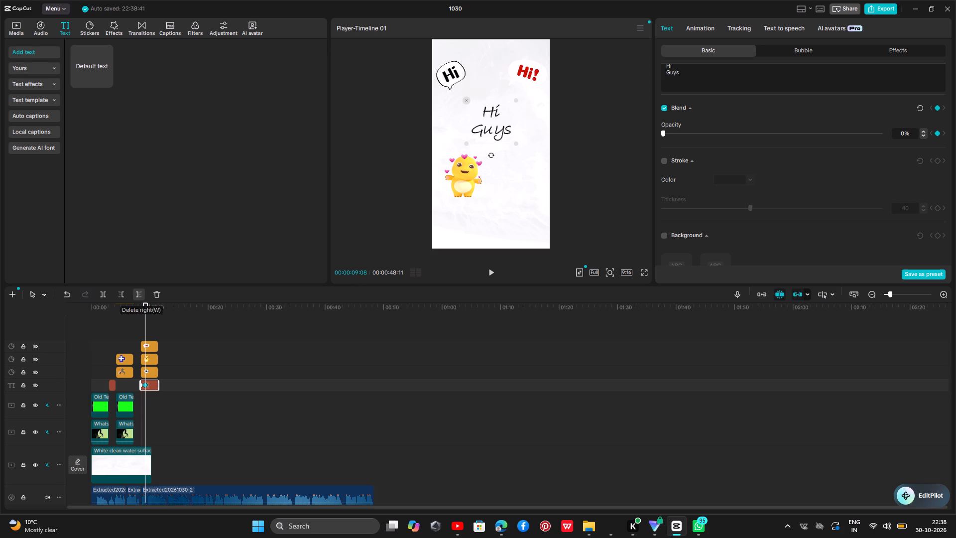
Add an opacity keyframe to the Hi Guys text at 00:00:08:15 and set its opacity to 0%.
click(145, 305)
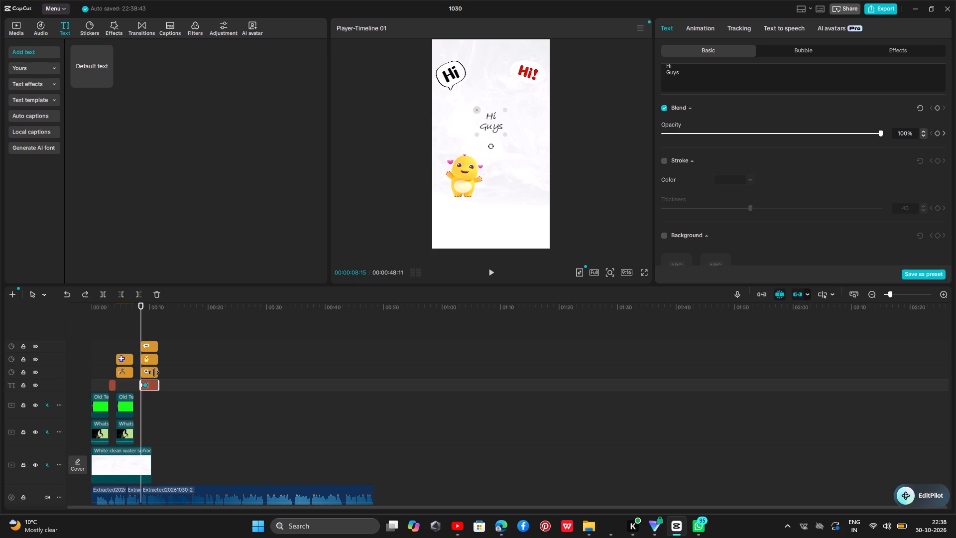
click(940, 134)
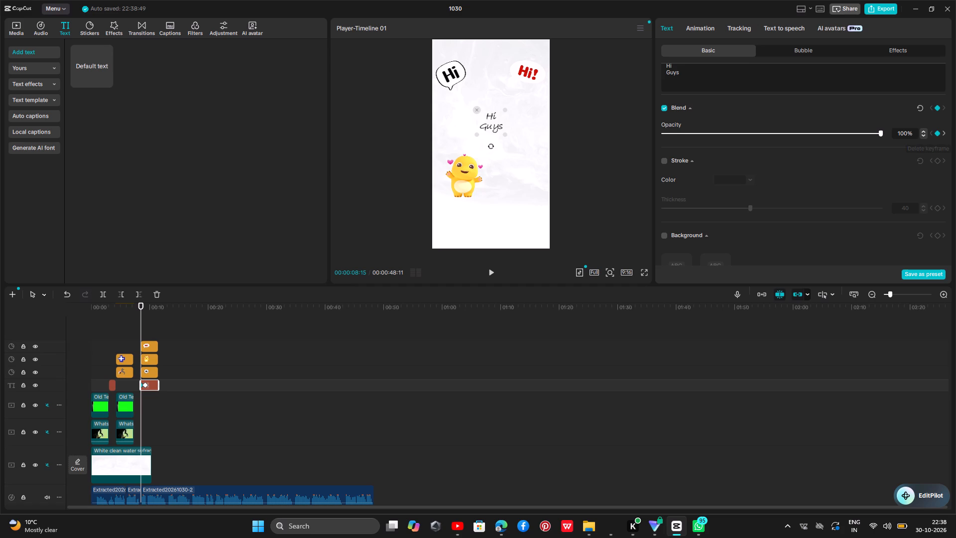
click(664, 132)
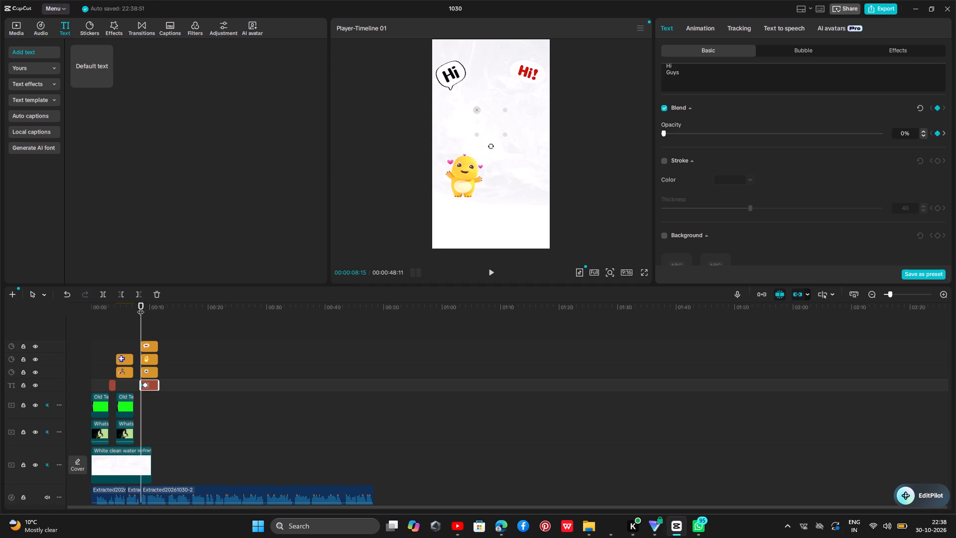
Play back the Hi Guys text animation, then the earlier television and sticker section and the BUT text.
click(140, 307)
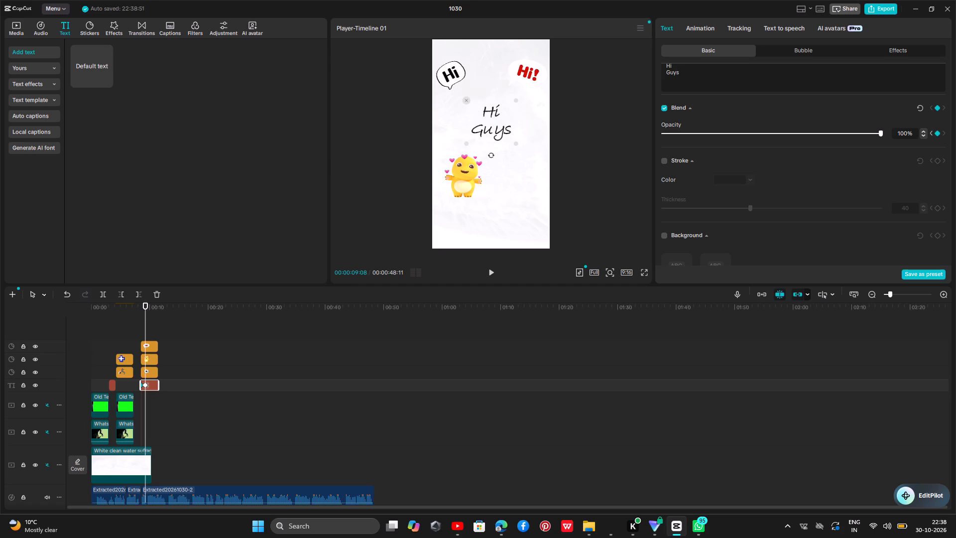
drag(146, 311, 142, 312)
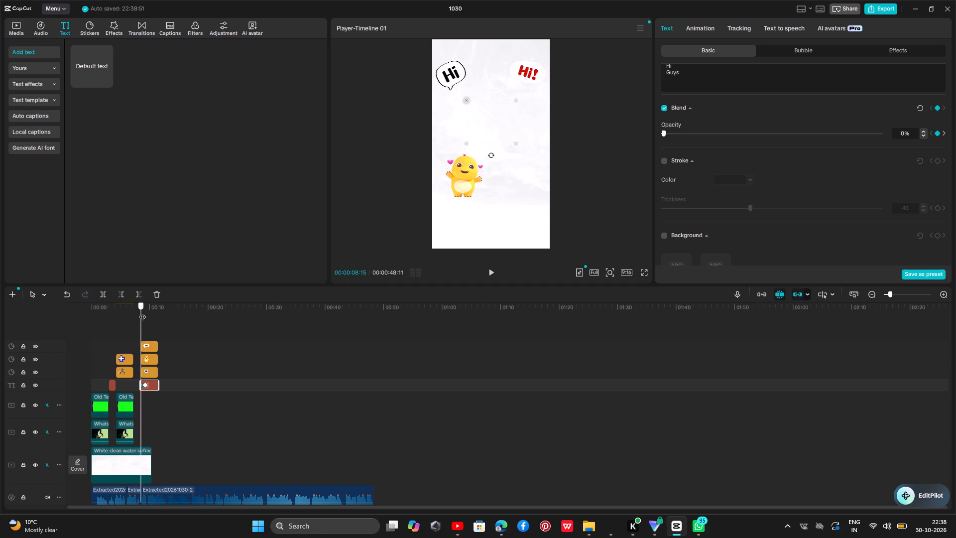
drag(142, 312, 140, 314)
key(space)
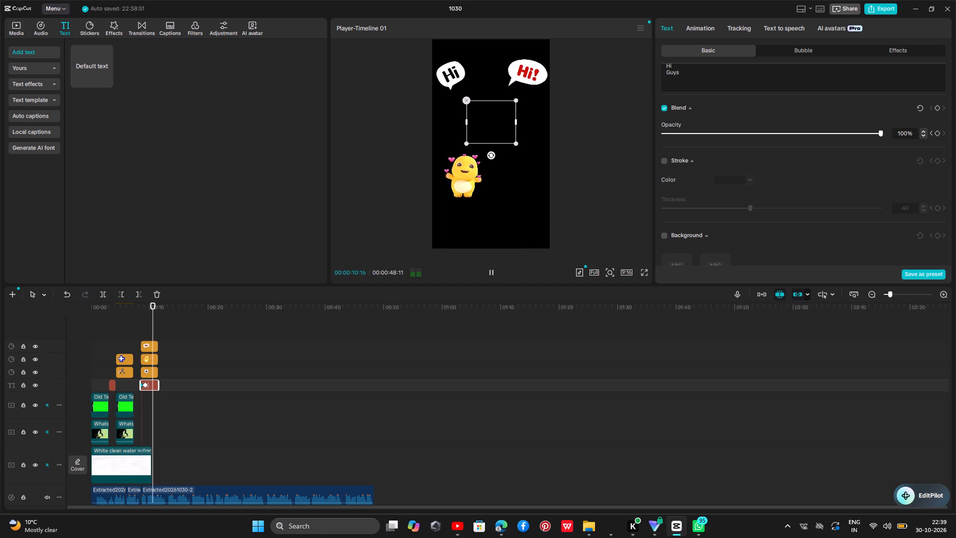
key(space)
click(98, 332)
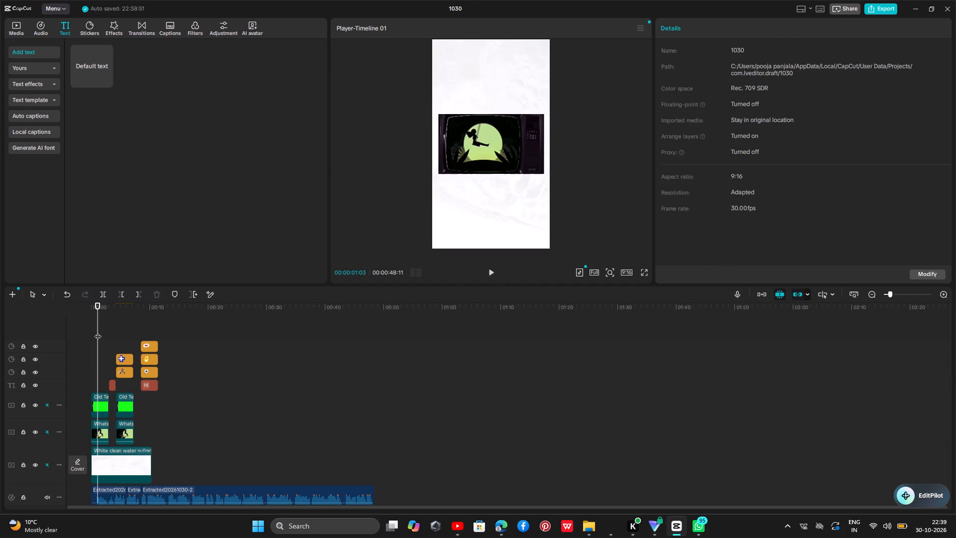
key(space)
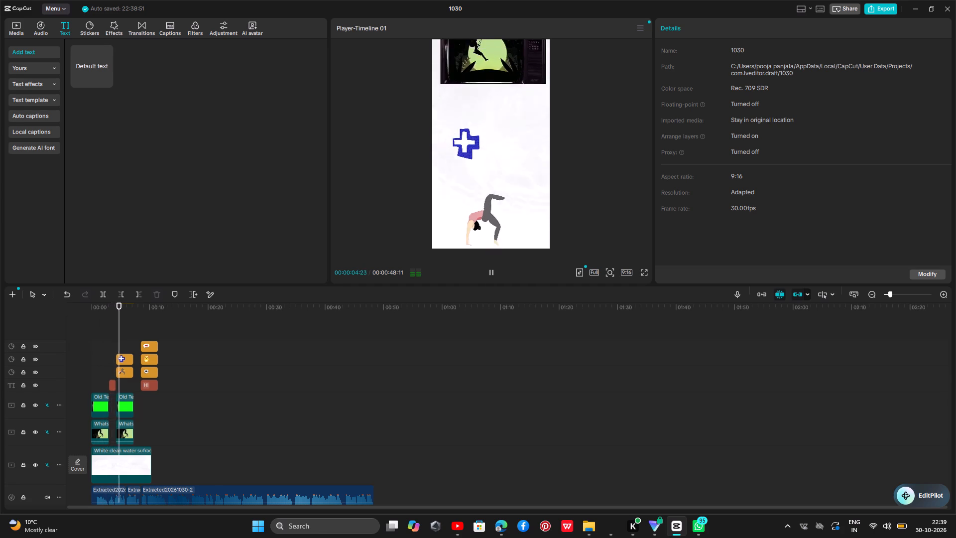
key(space)
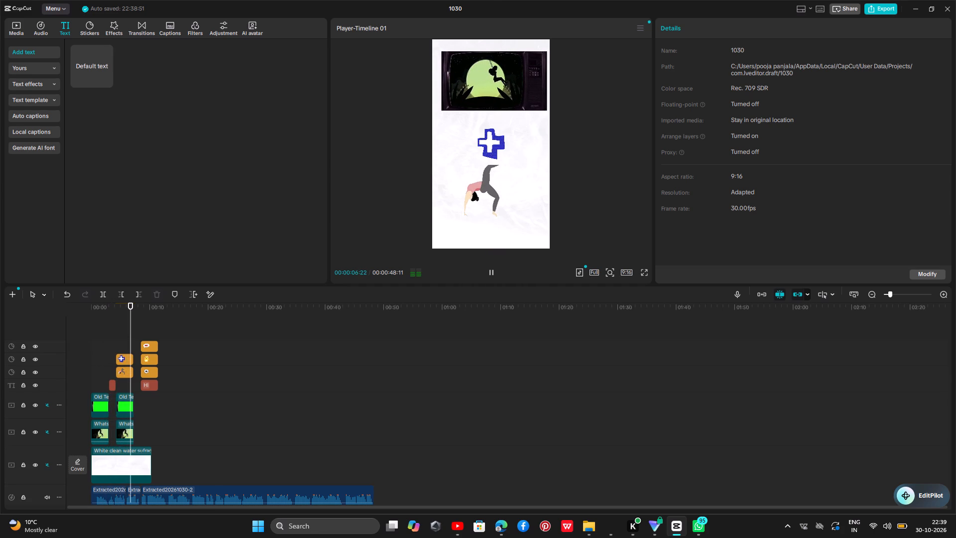
click(108, 341)
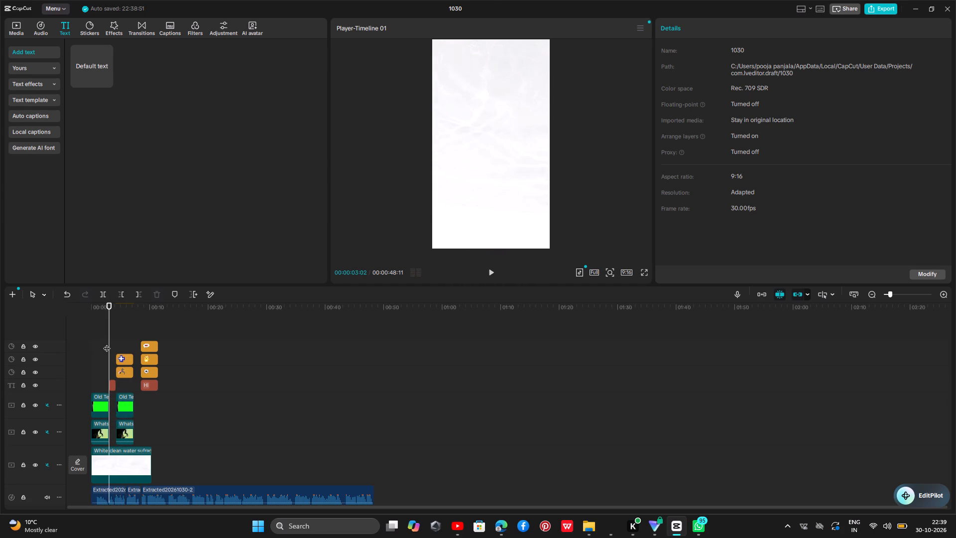
key(space)
key(space)
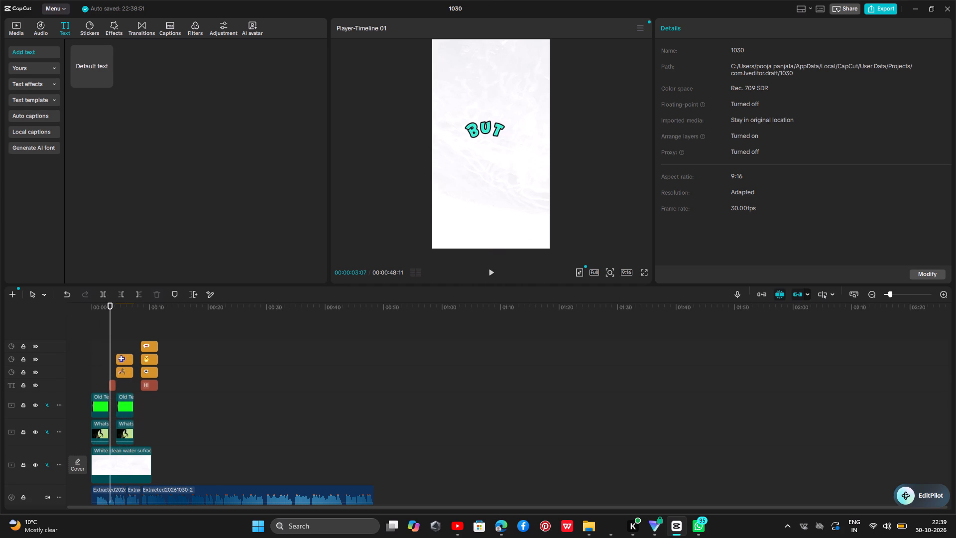
Delete the animation keyframes from the BUT text clip near the 3-second mark.
click(116, 389)
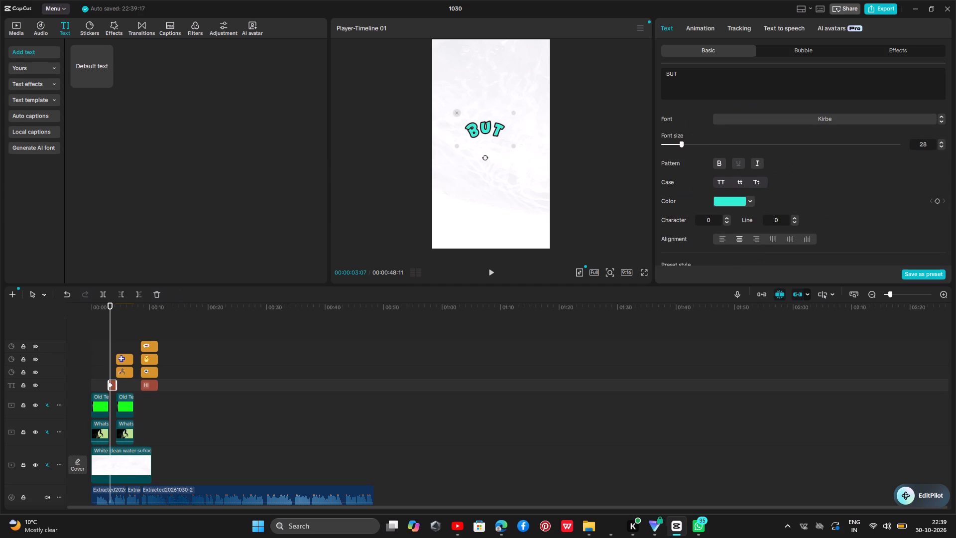
click(112, 386)
key(BackSpace)
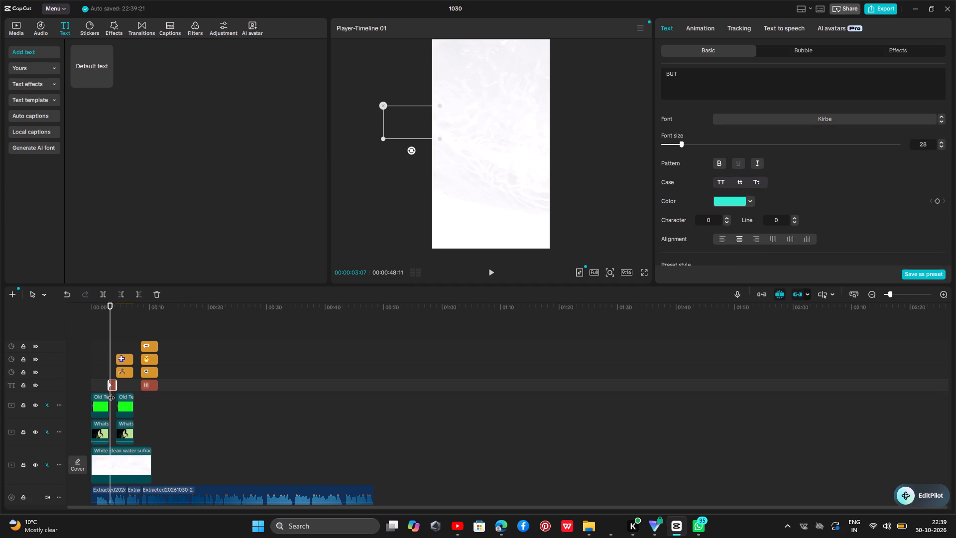
click(111, 386)
key(BackSpace)
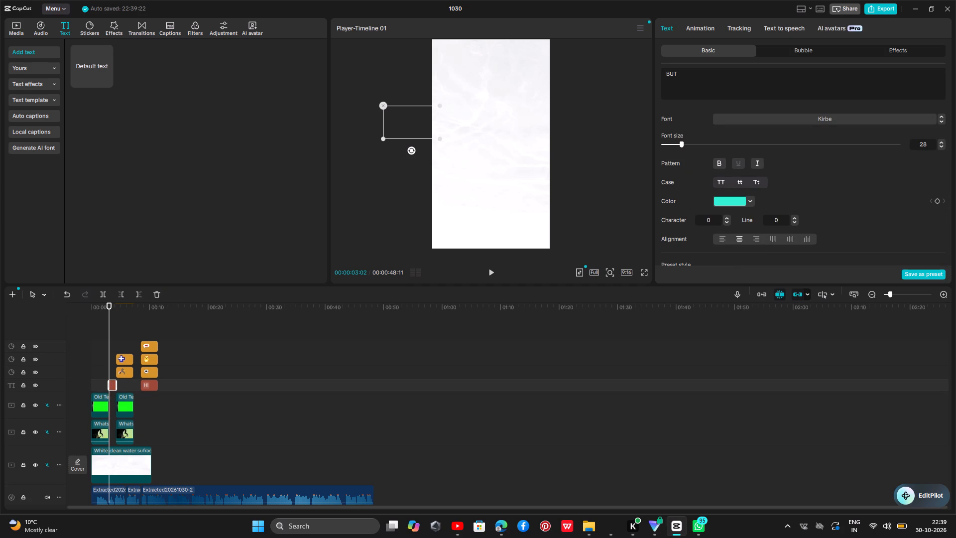
Move the BUT text back into the frame, horizontally centred and slightly above the middle.
drag(429, 129, 507, 131)
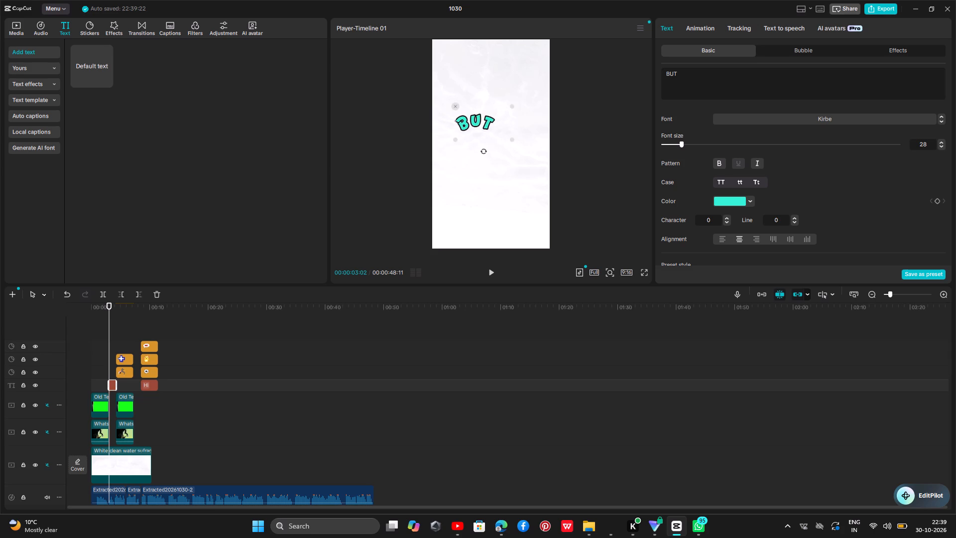
drag(507, 131, 508, 131)
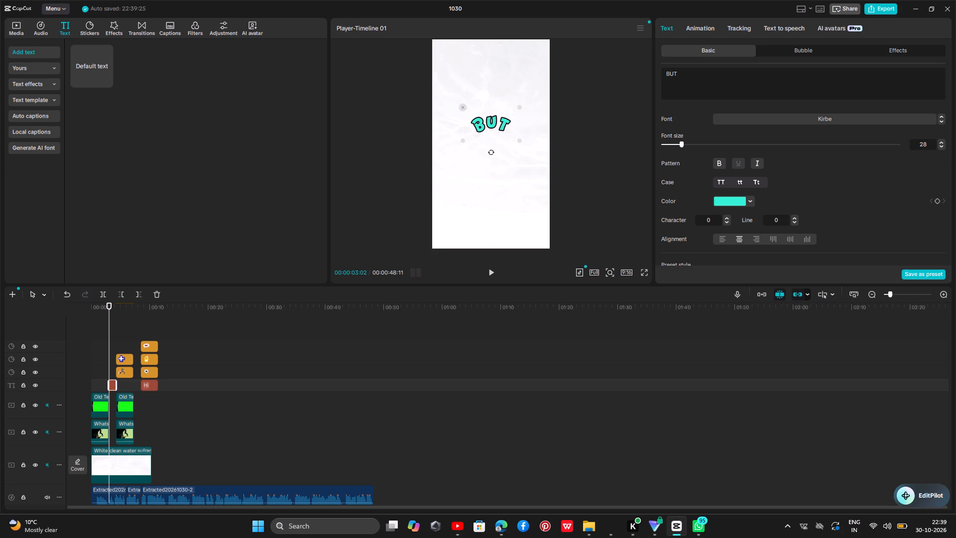
Change the BUT text's fill colour to a lighter aqua.
scroll(724, 202, down, 2)
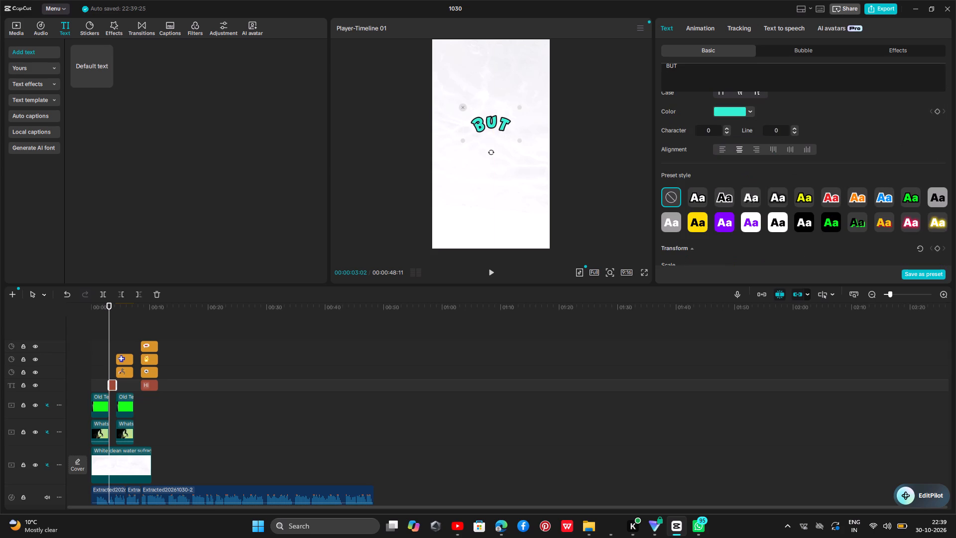
click(739, 110)
drag(753, 139, 754, 133)
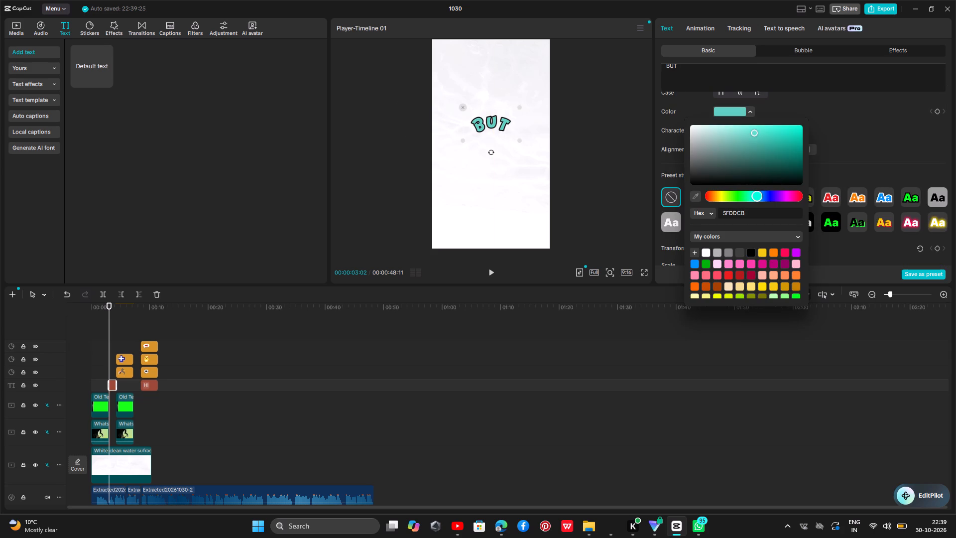
drag(754, 133, 749, 126)
click(836, 107)
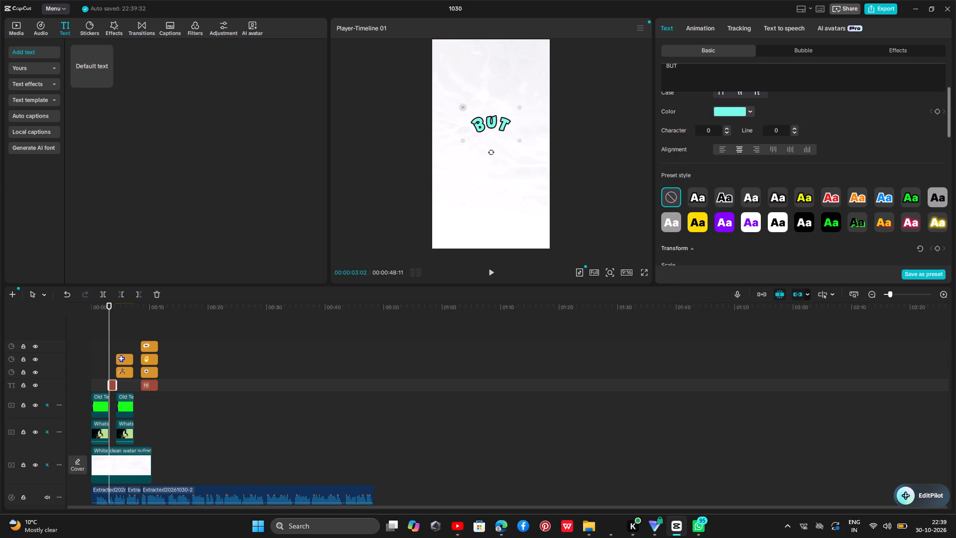
Add an opacity keyframe to the BUT text at 00:00:03:02 and set its opacity to 1%.
scroll(762, 201, down, 4)
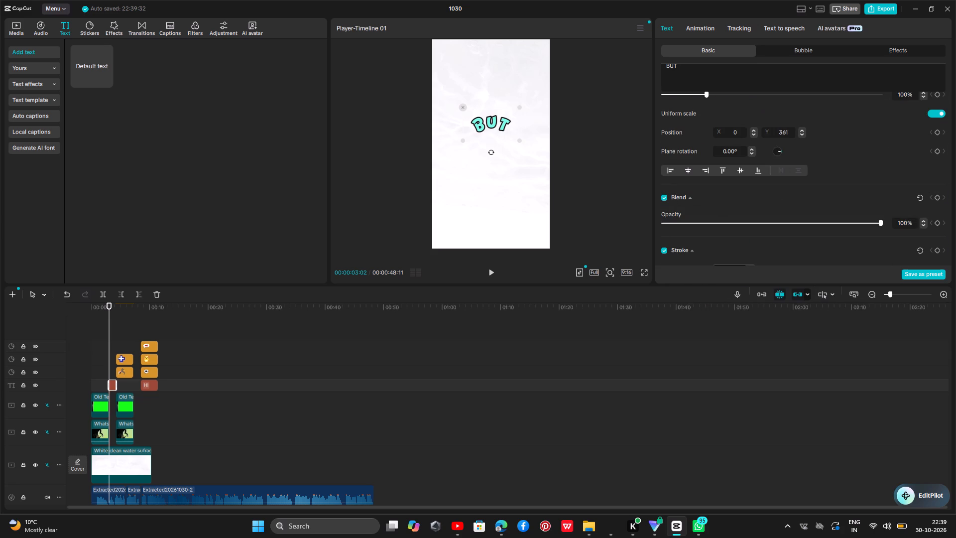
click(937, 224)
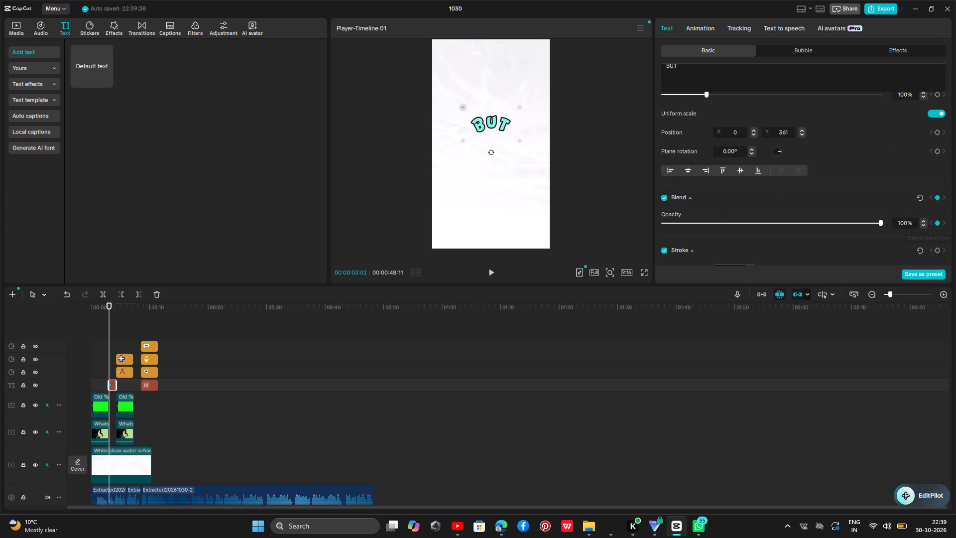
click(665, 222)
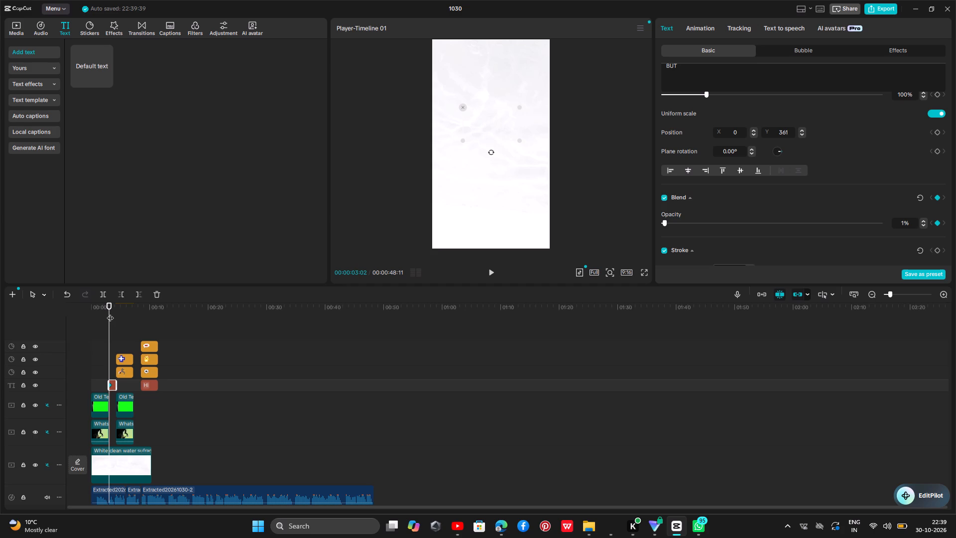
Add a second opacity keyframe to the BUT text at 00:00:03:13 with opacity at 99%.
drag(110, 313, 112, 320)
drag(112, 320, 114, 325)
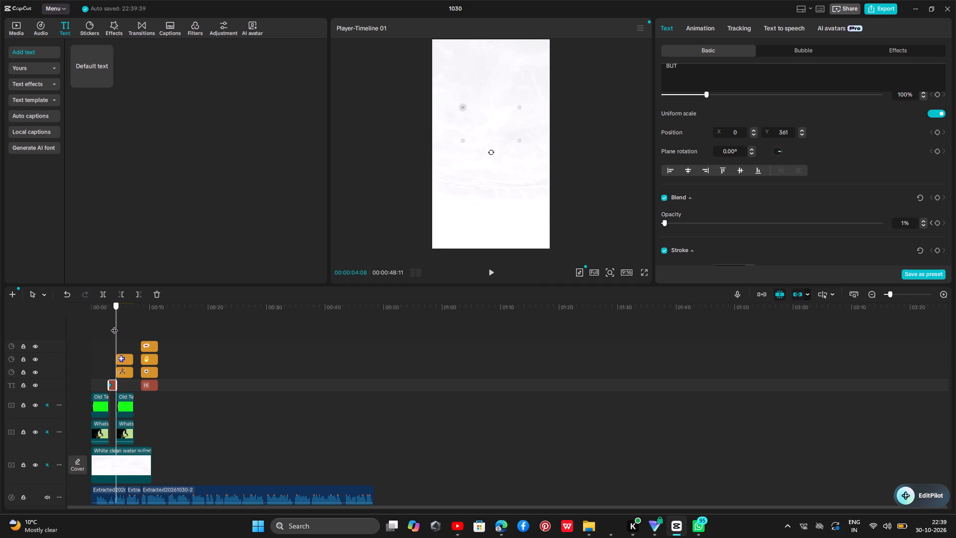
drag(114, 325, 110, 334)
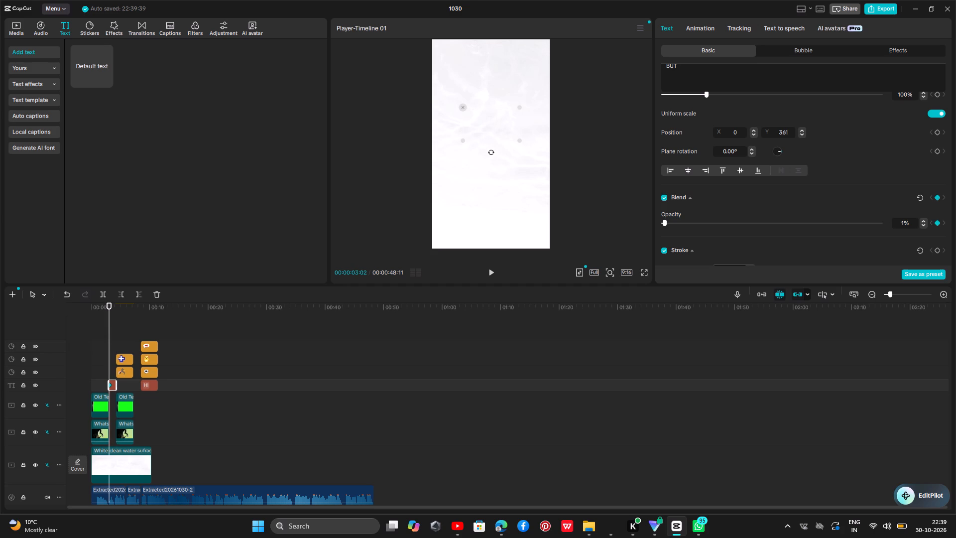
click(904, 294)
click(116, 366)
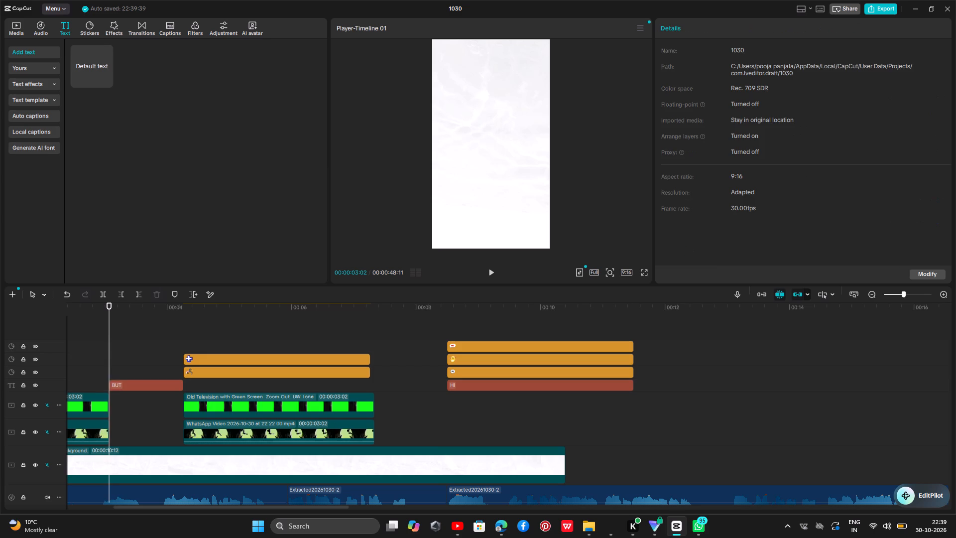
drag(116, 366, 125, 369)
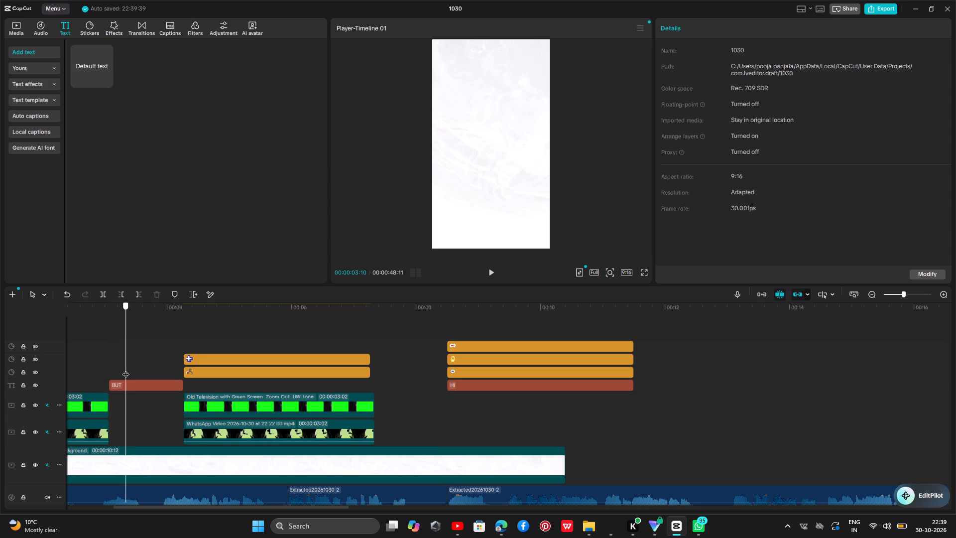
drag(125, 369, 132, 366)
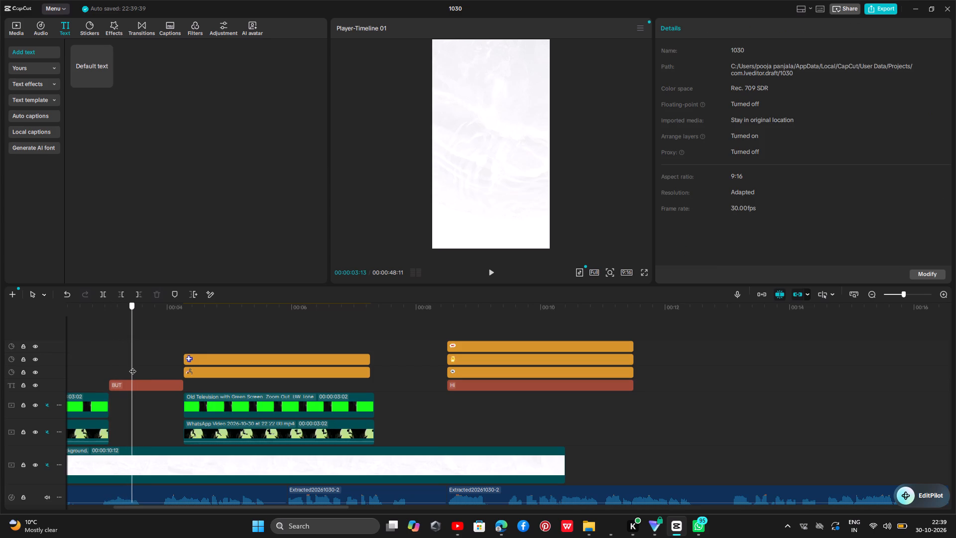
drag(132, 366, 132, 366)
click(893, 293)
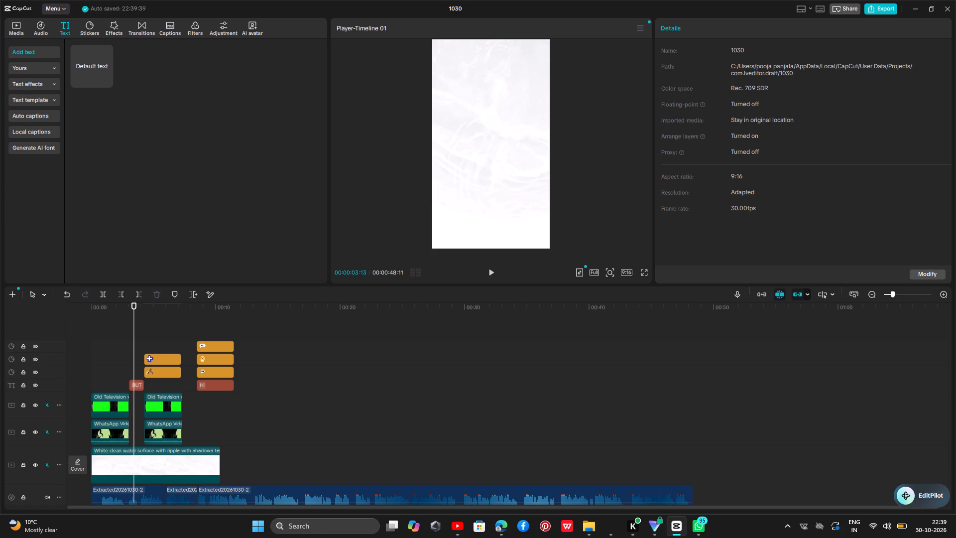
click(135, 385)
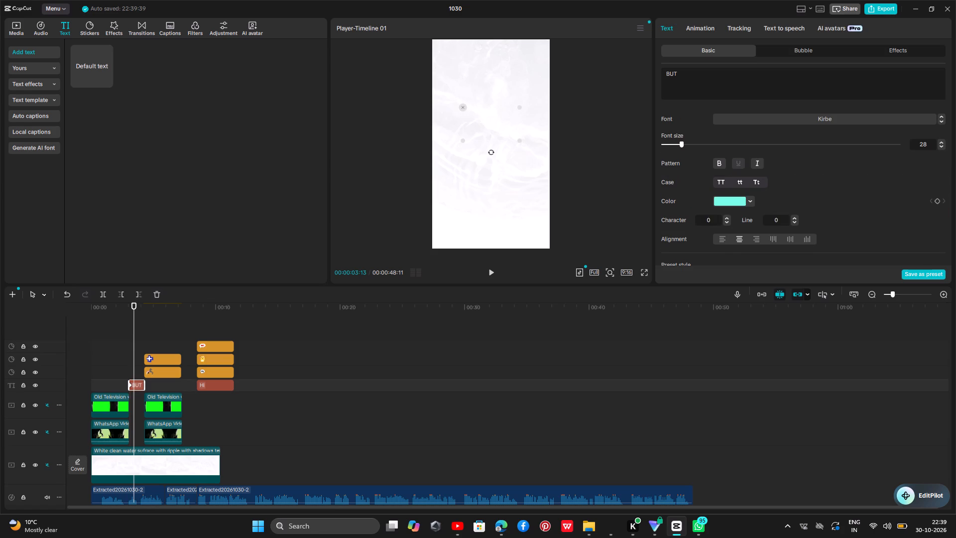
scroll(839, 185, down, 4)
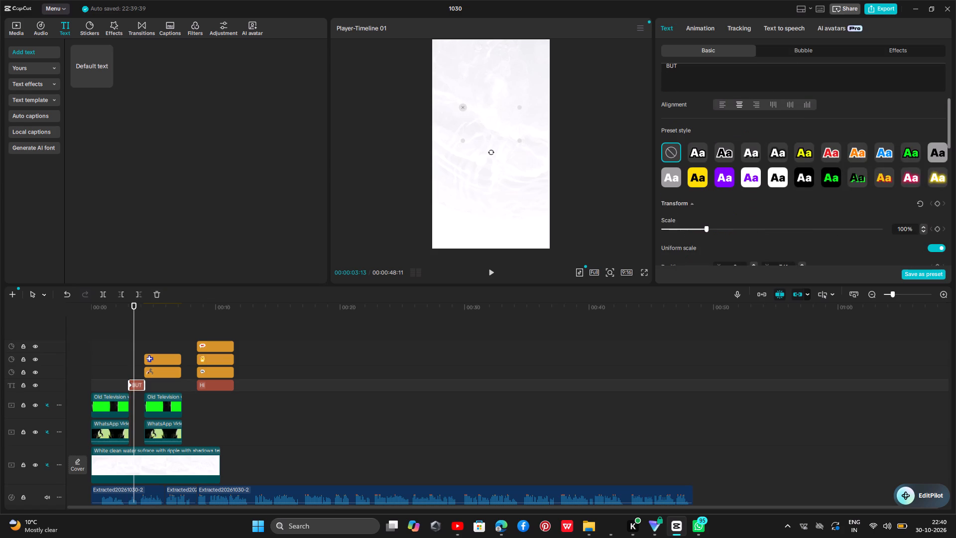
scroll(838, 192, down, 3)
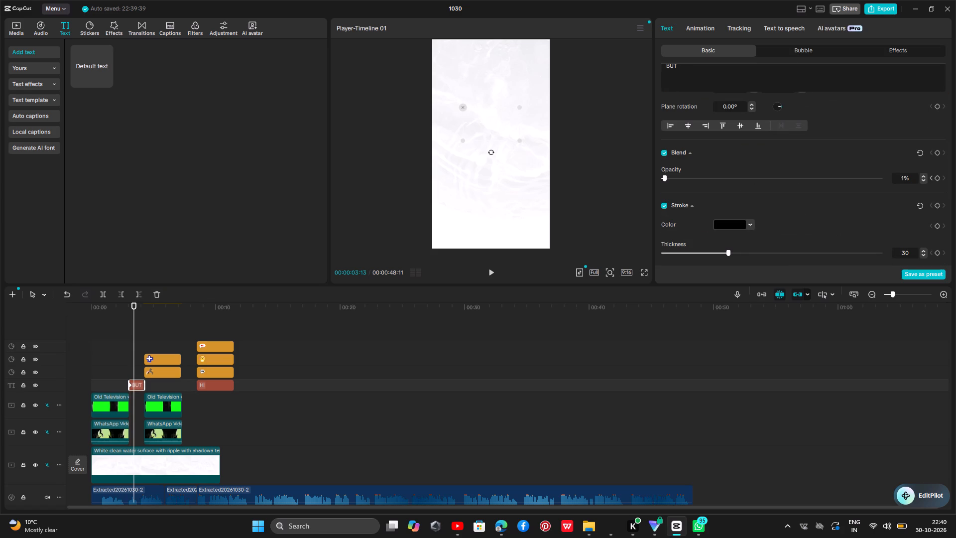
click(879, 180)
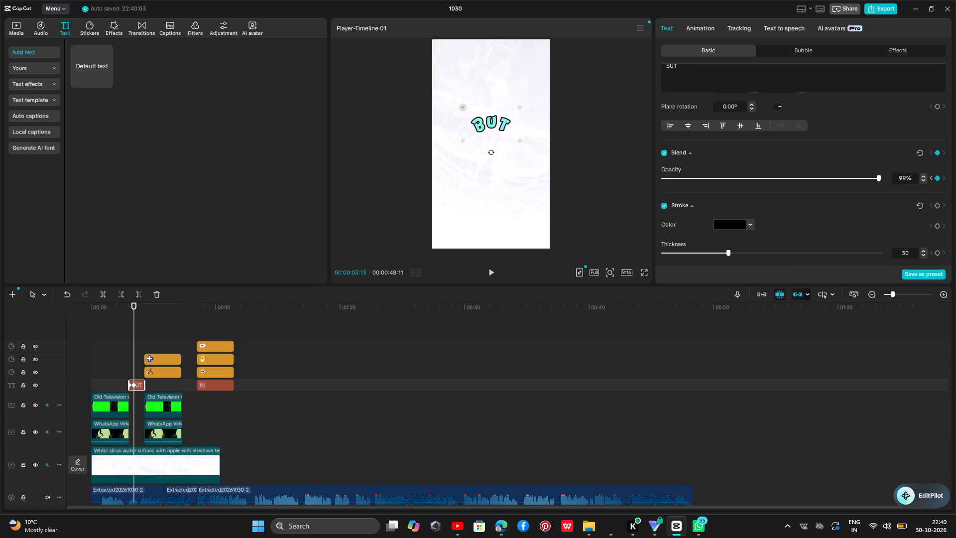
Play back the timeline from near the start through the BUT text fade-in to the Hi Guys text.
click(102, 337)
key(space)
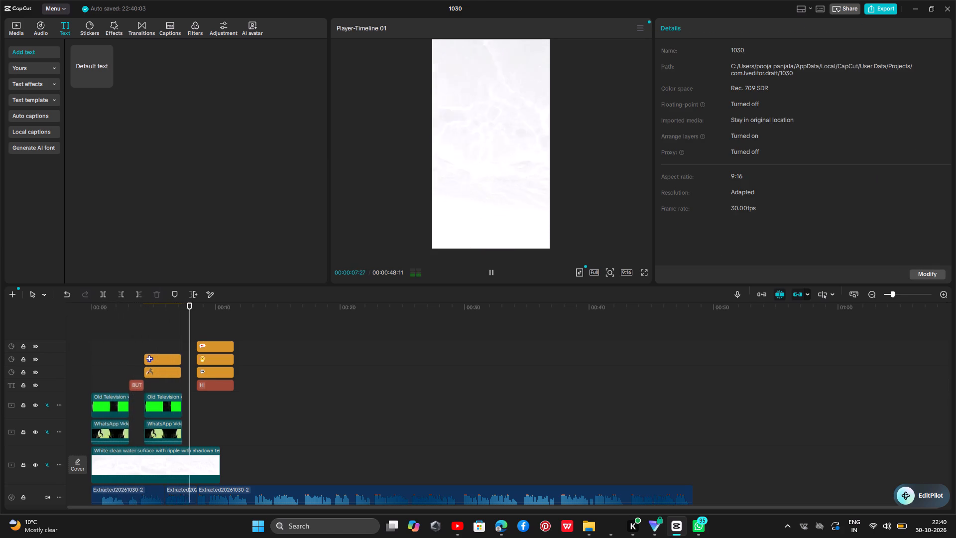
key(space)
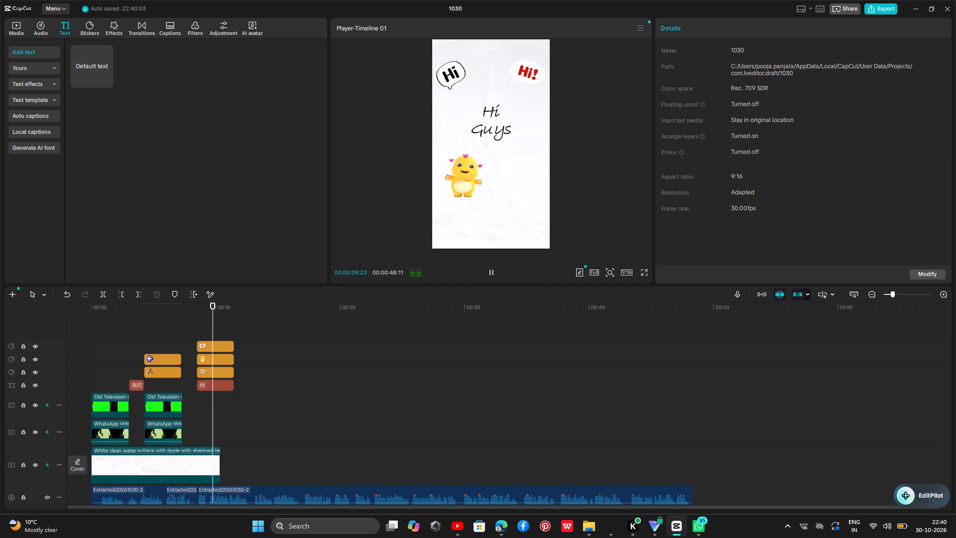
Move the Hi Guys text's last keyframe earlier, closer to the start of its clip.
click(216, 389)
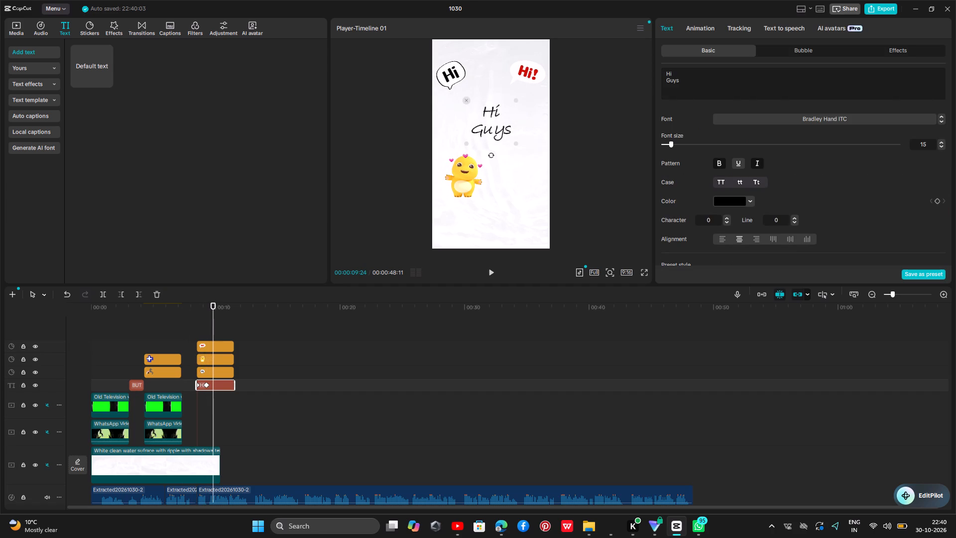
click(203, 387)
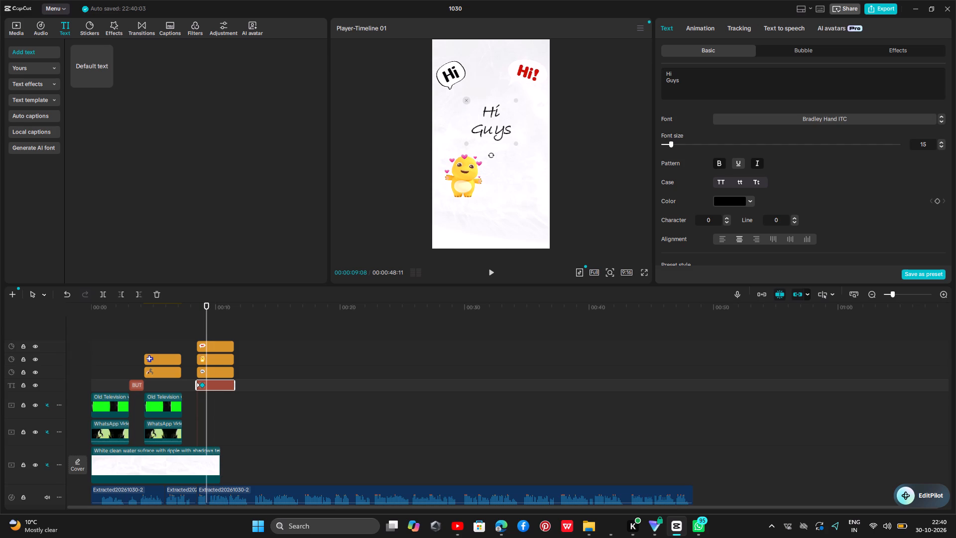
Play back the Hi Guys text and greeting stickers to check the animation timing, stopping at 00:00:09:14.
click(198, 331)
key(space)
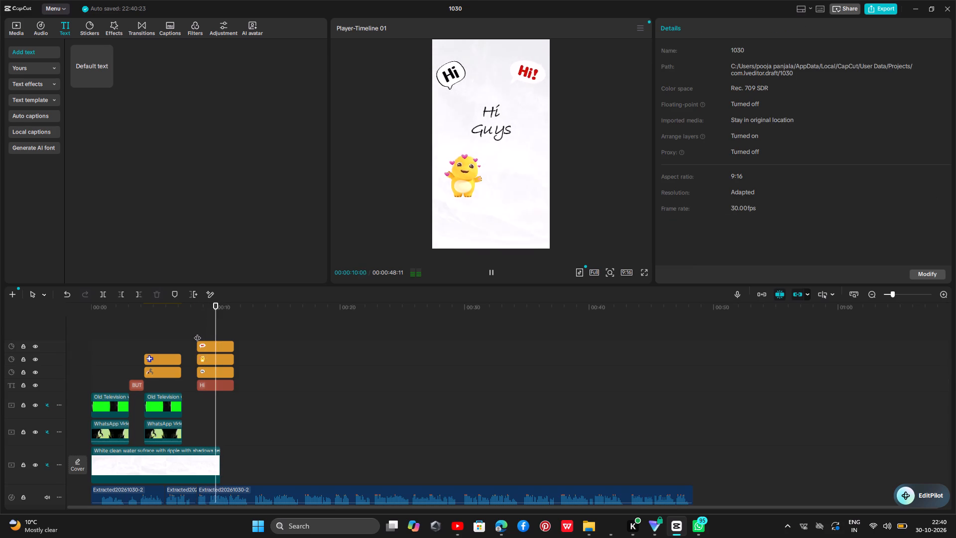
key(space)
click(189, 326)
key(space)
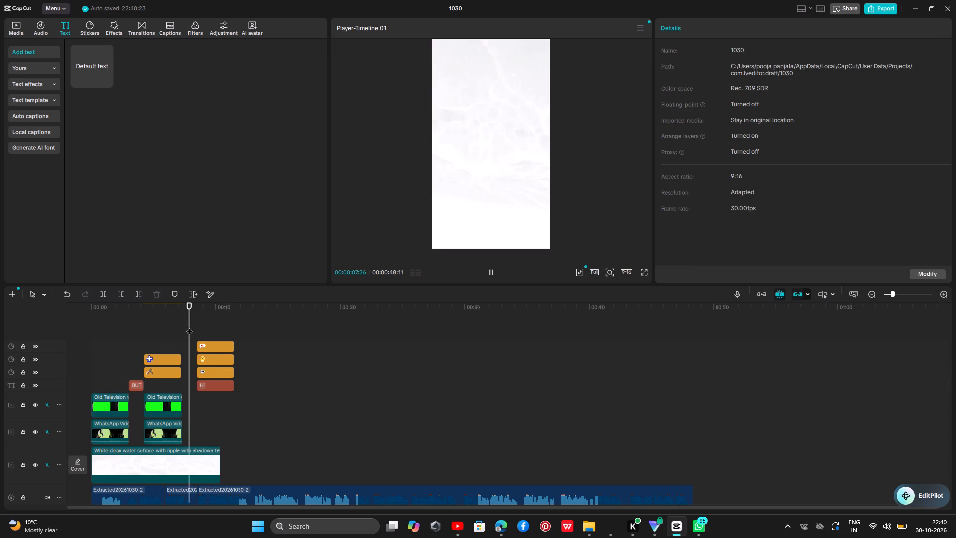
key(space)
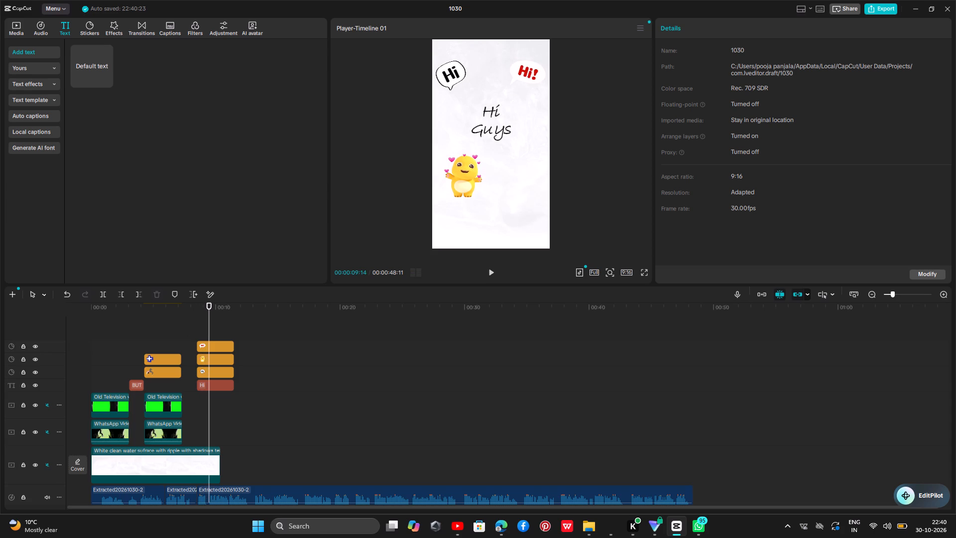
Split the three greeting stickers at 00:00:09:14 and delete the portions after the cut.
click(220, 347)
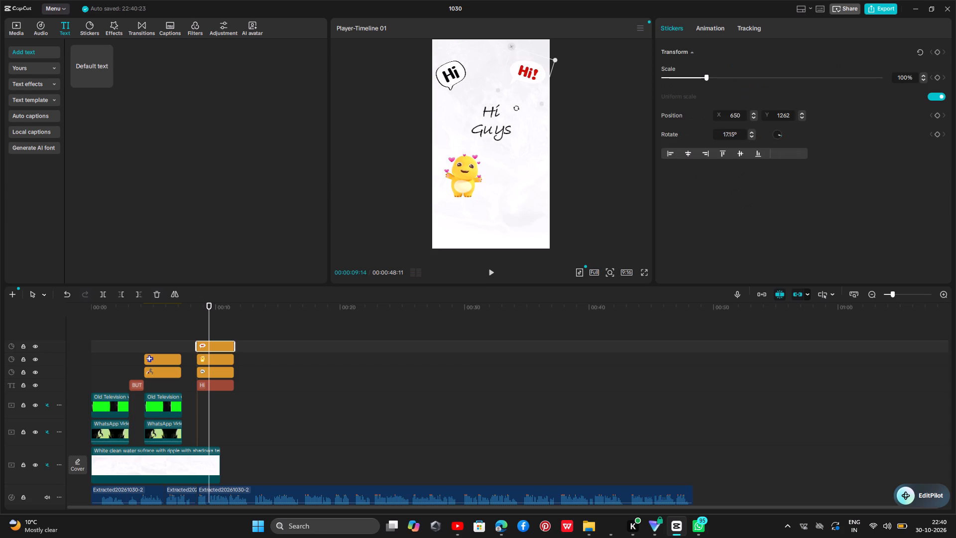
key(ctrl+b)
click(220, 346)
key(BackSpace)
click(214, 360)
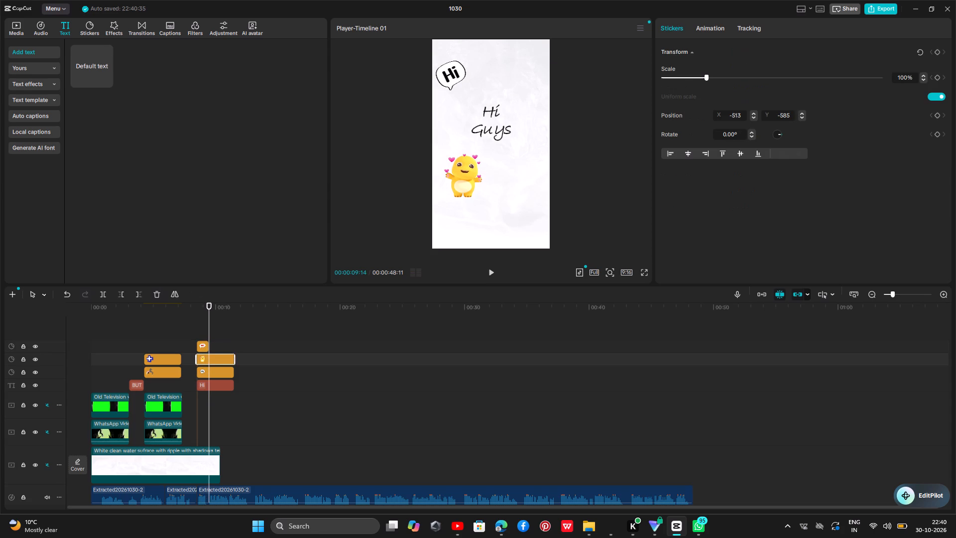
key(ctrl+b)
click(214, 360)
key(BackSpace)
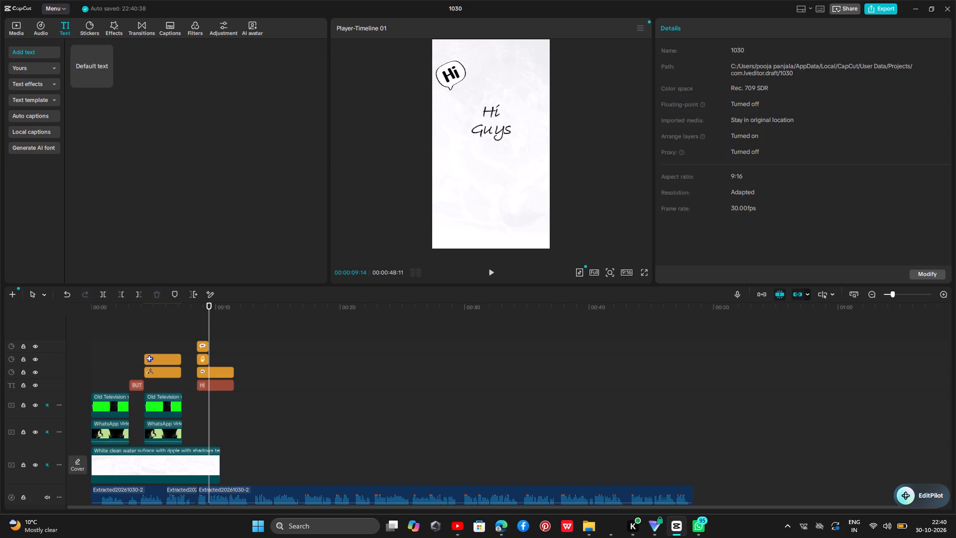
click(214, 374)
key(ctrl+b)
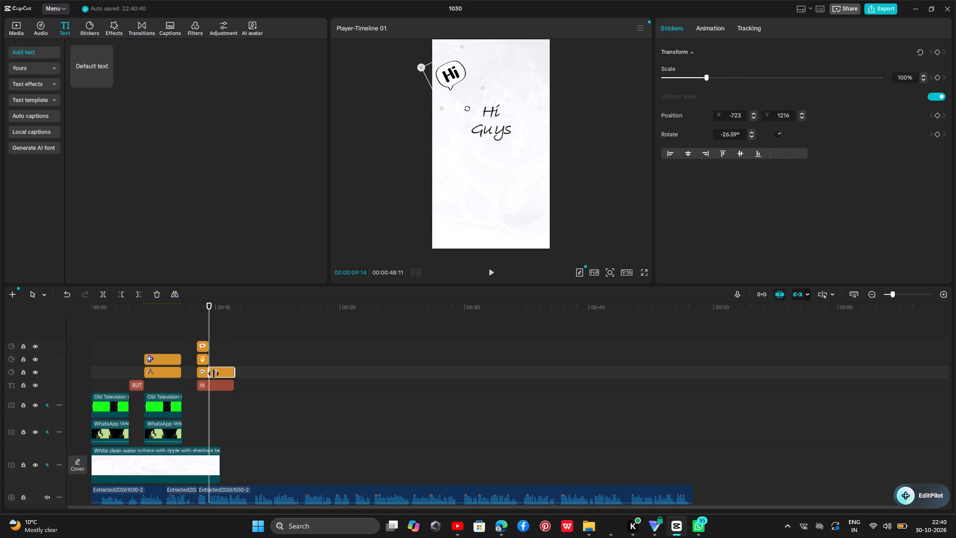
key(BackSpace)
Split the Hi Guys text clip at 00:00:09:14 and delete the portion after the cut.
click(215, 381)
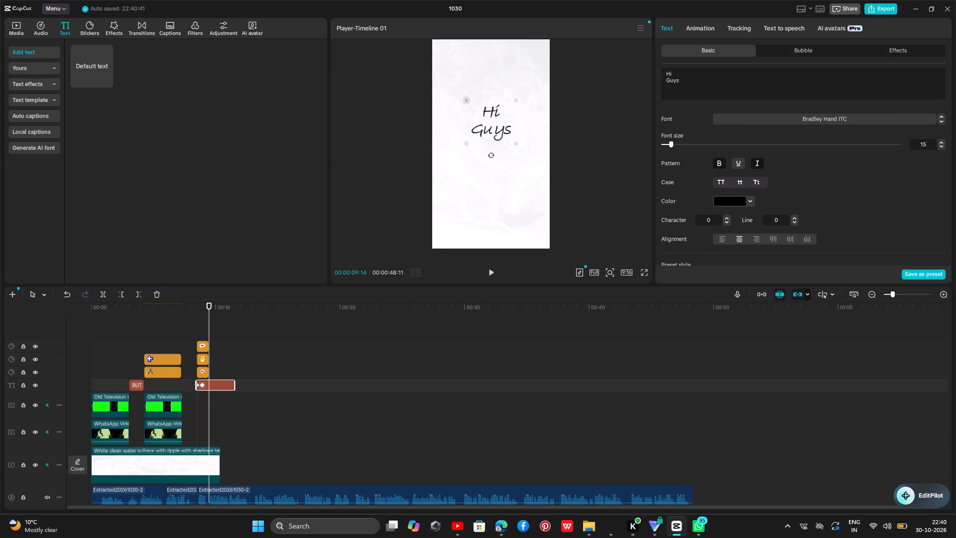
key(ctrl+b)
key(BackSpace)
Play back from the start of the Hi Guys section at 00:00:08:15 to 00:00:12:17.
click(199, 326)
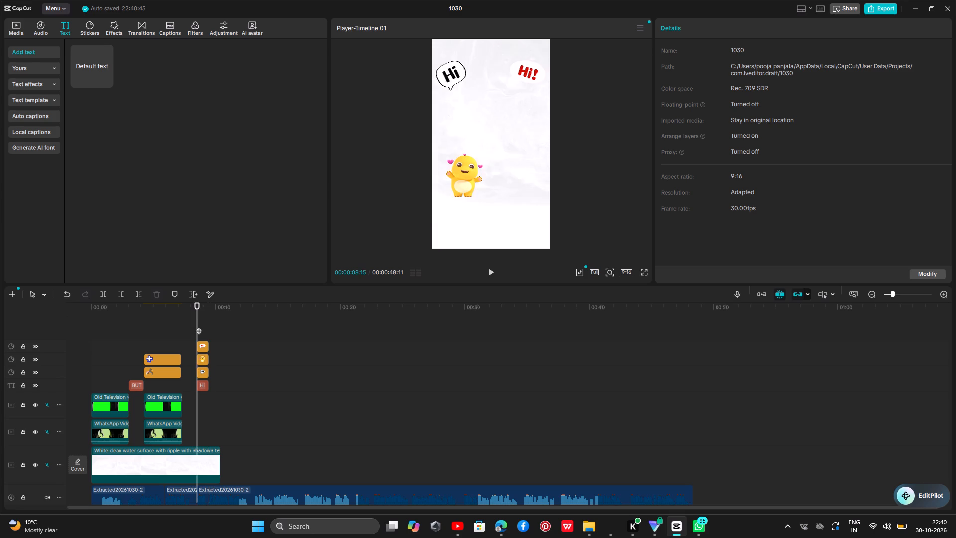
key(space)
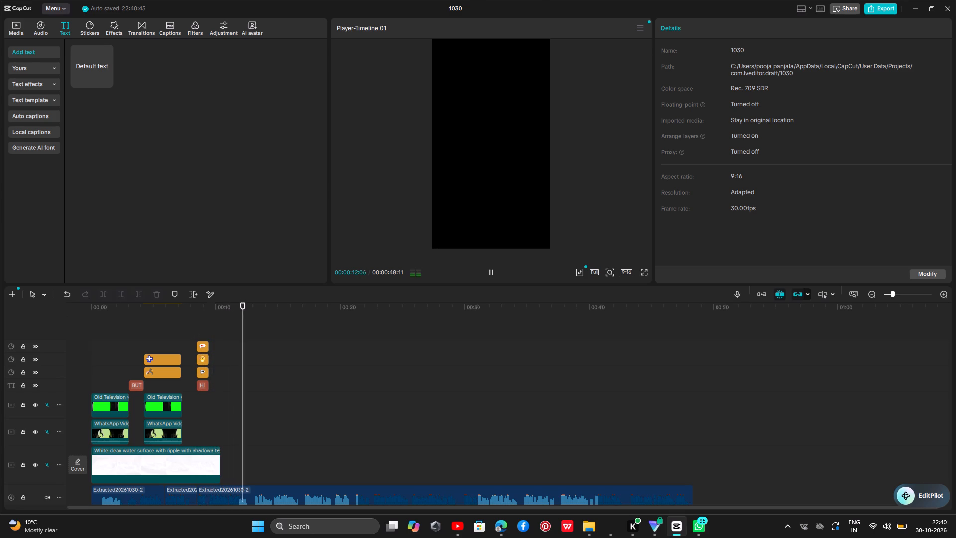
key(space)
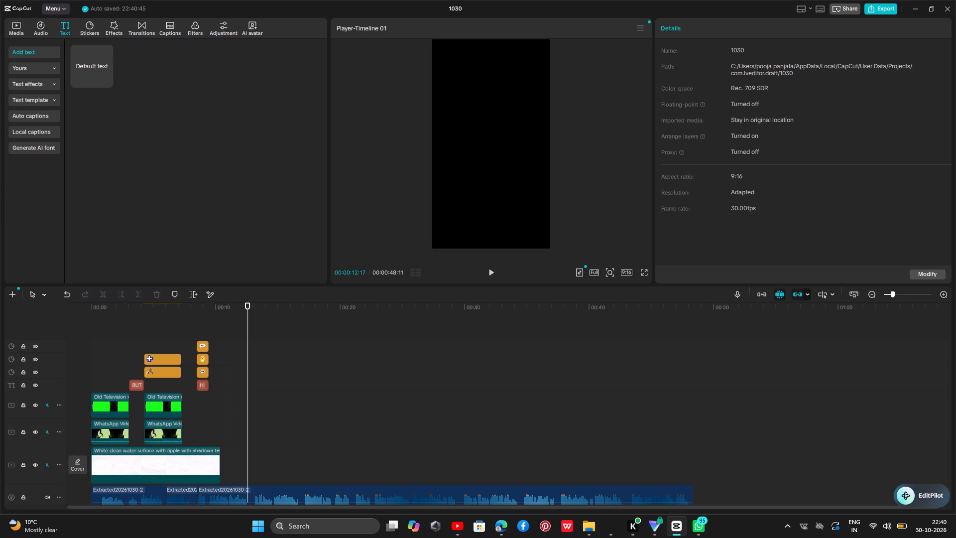
Search the sticker library for "areal yoga".
click(84, 22)
click(122, 55)
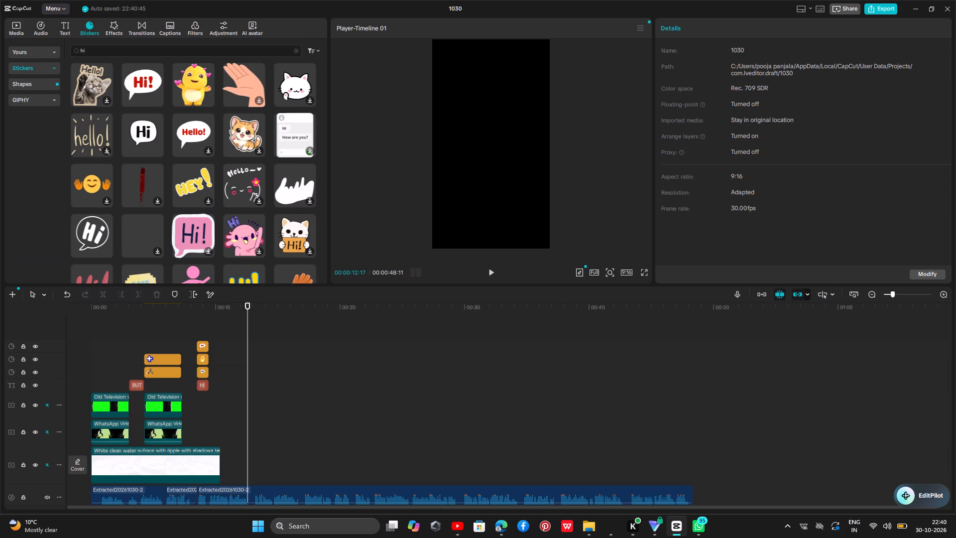
key(BackSpace)
key(BackSpace)
key(a)
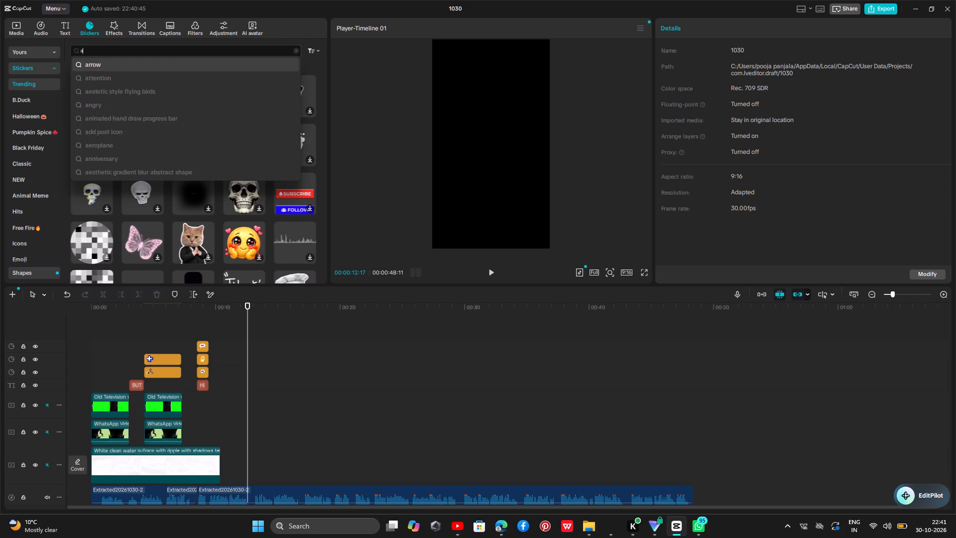
text(real yoga)
key(Return)
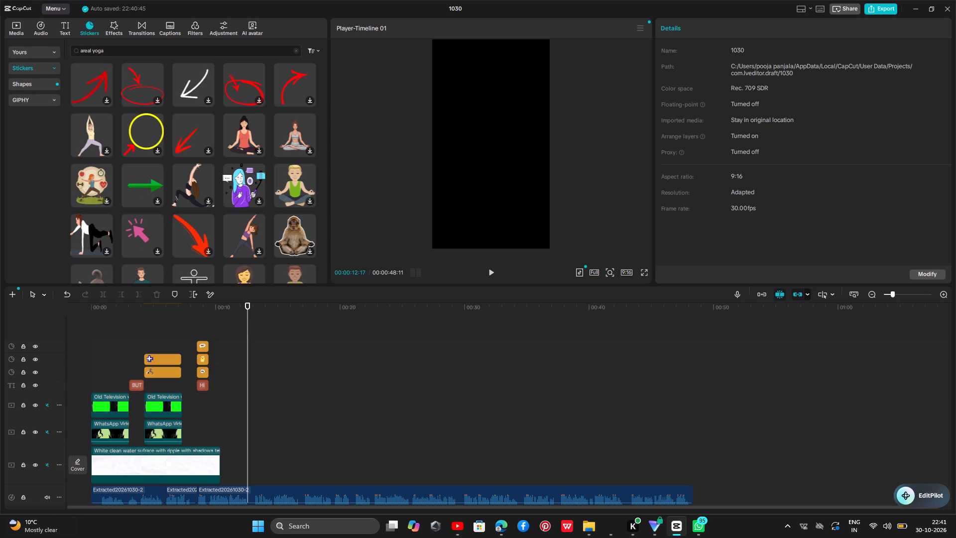
Minimise the CapCut window to reach the other open windows.
click(915, 14)
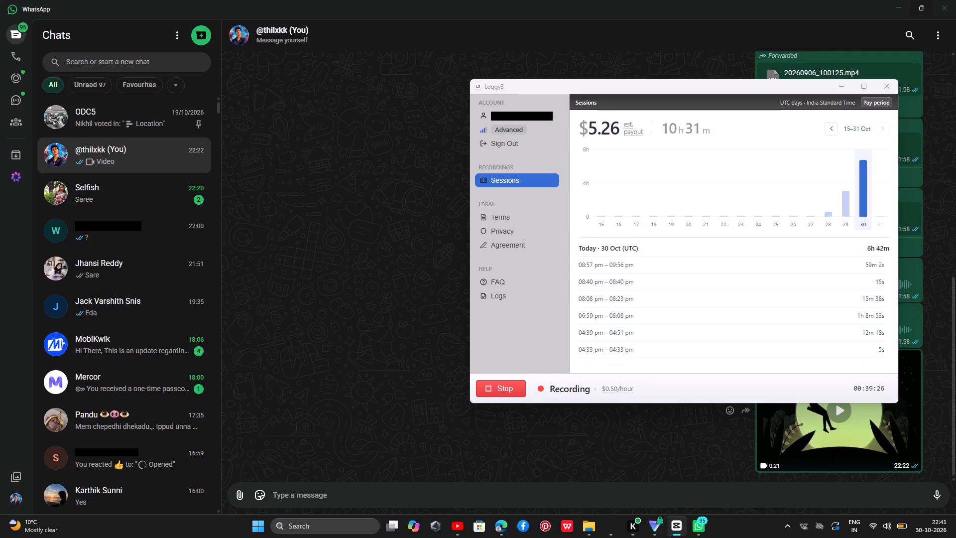
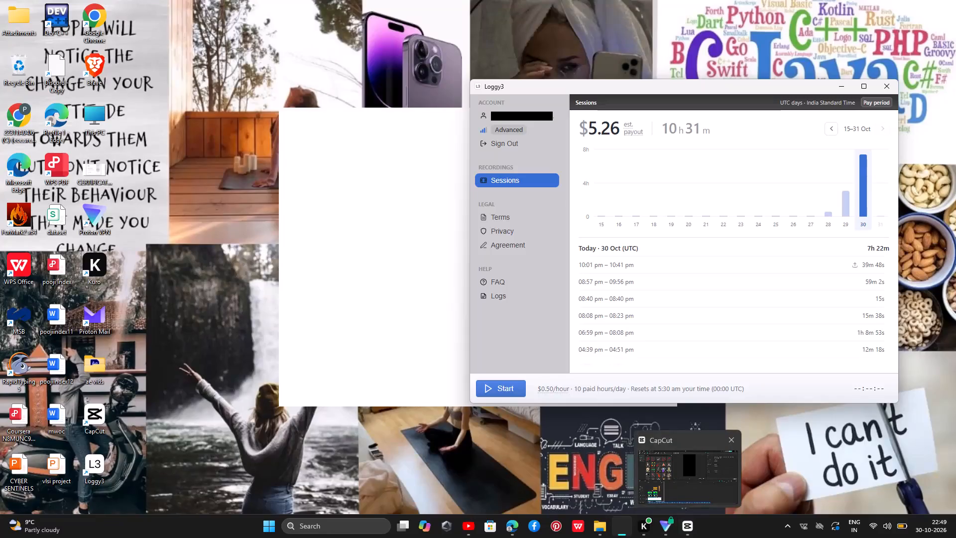
Switch back to CapCut and play the video from the start to 00:00:02:17.
click(695, 487)
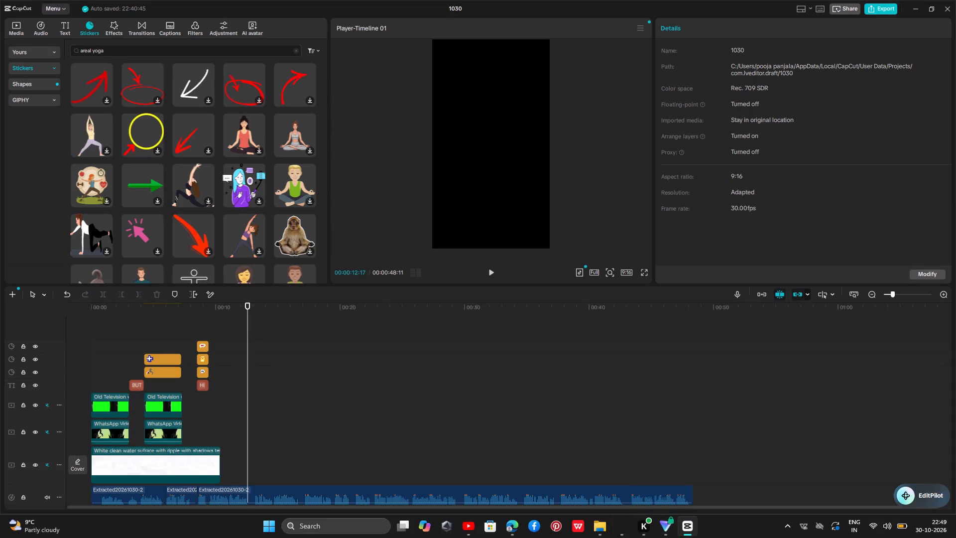
click(116, 324)
drag(116, 324, 81, 332)
key(space)
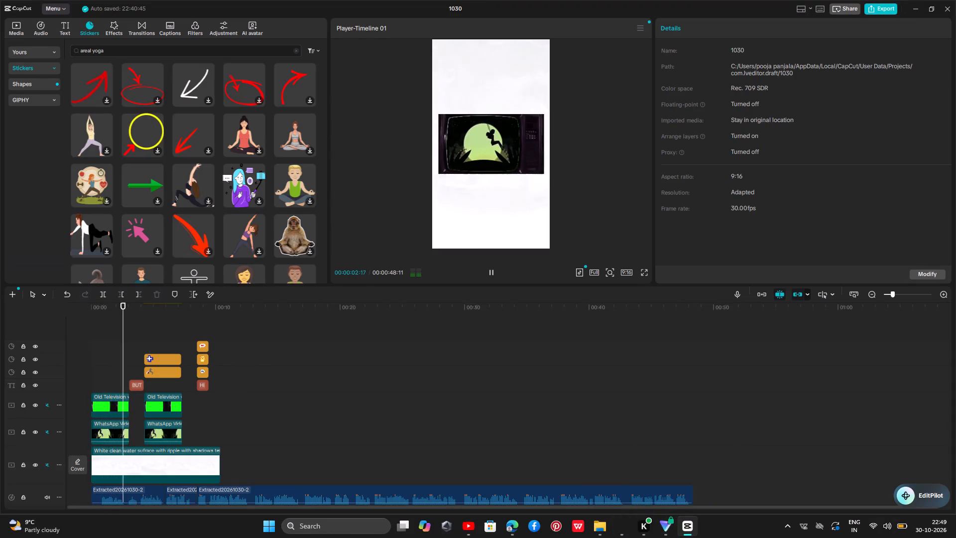
click(123, 332)
key(space)
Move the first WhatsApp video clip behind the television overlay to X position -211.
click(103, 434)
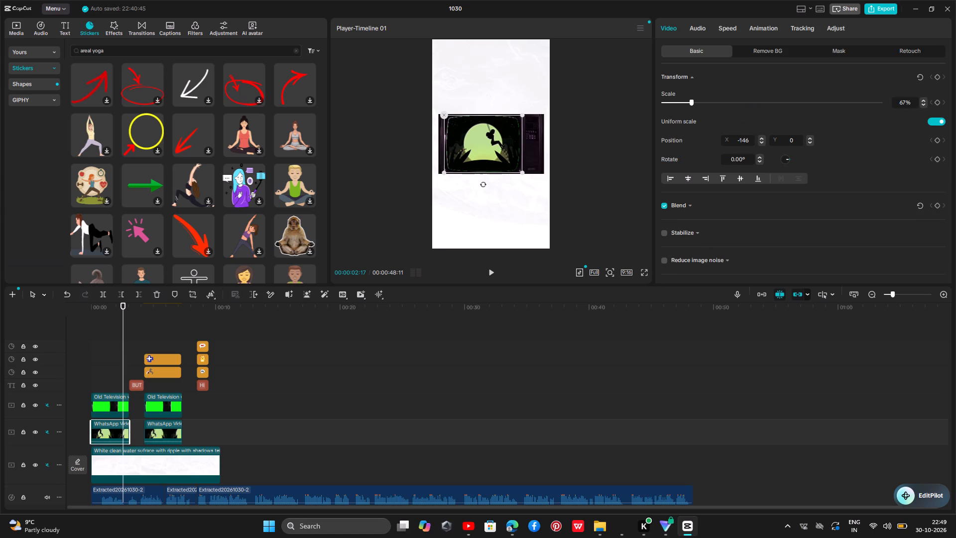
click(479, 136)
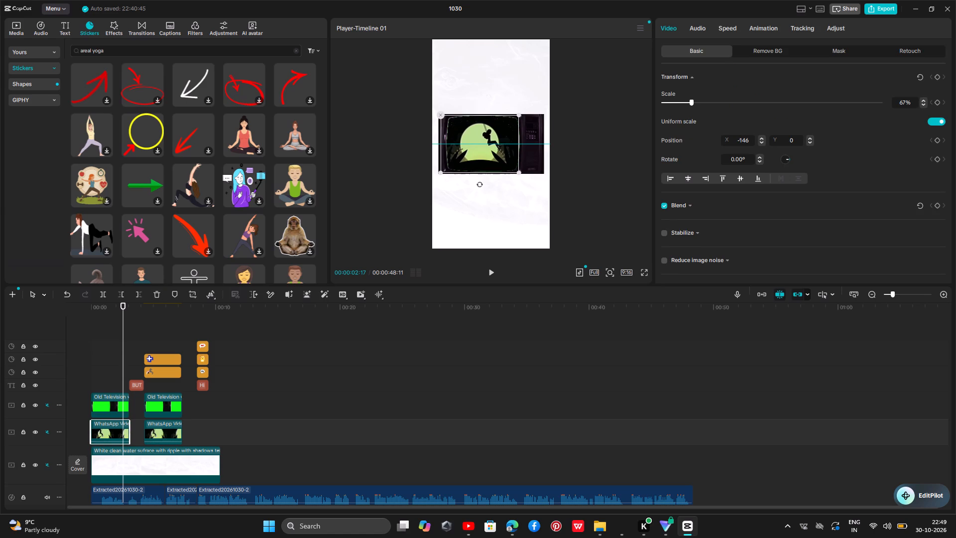
Set the chroma key intensity of the first Old Television clip to 39.
click(104, 403)
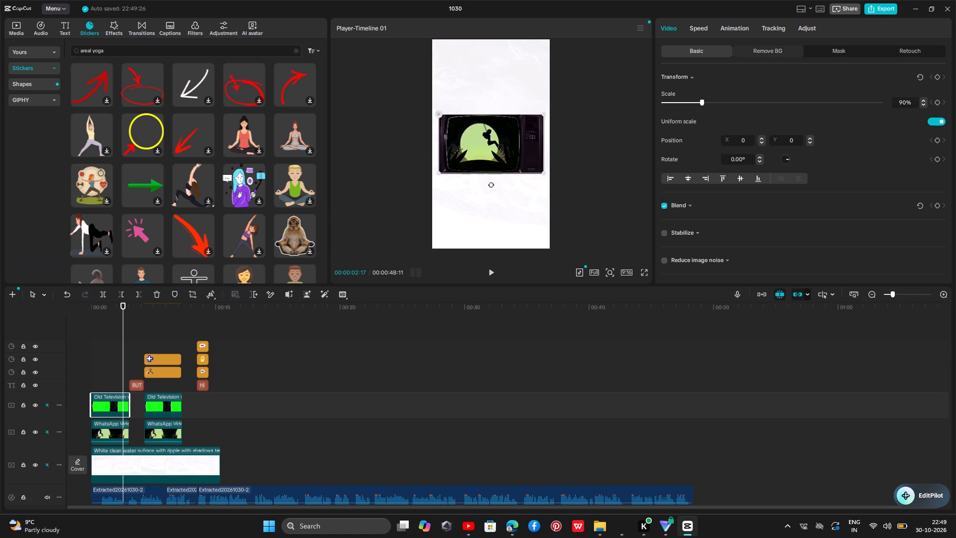
click(761, 54)
drag(707, 142, 841, 147)
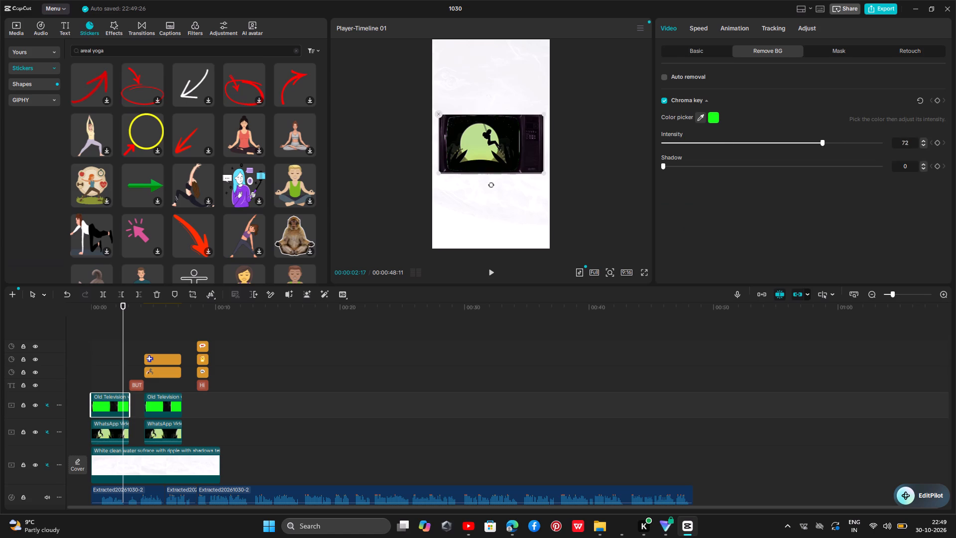
drag(841, 147, 755, 170)
drag(755, 170, 691, 167)
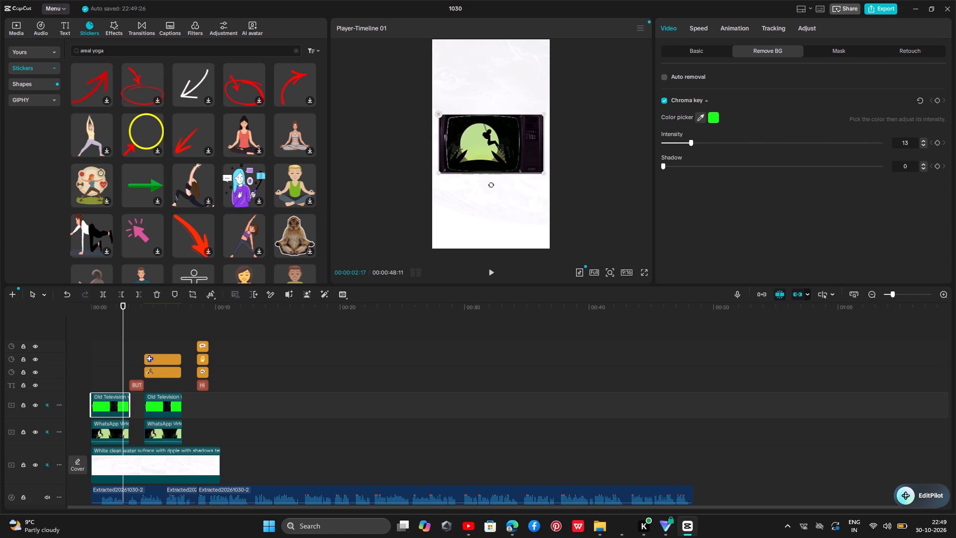
drag(691, 167, 747, 158)
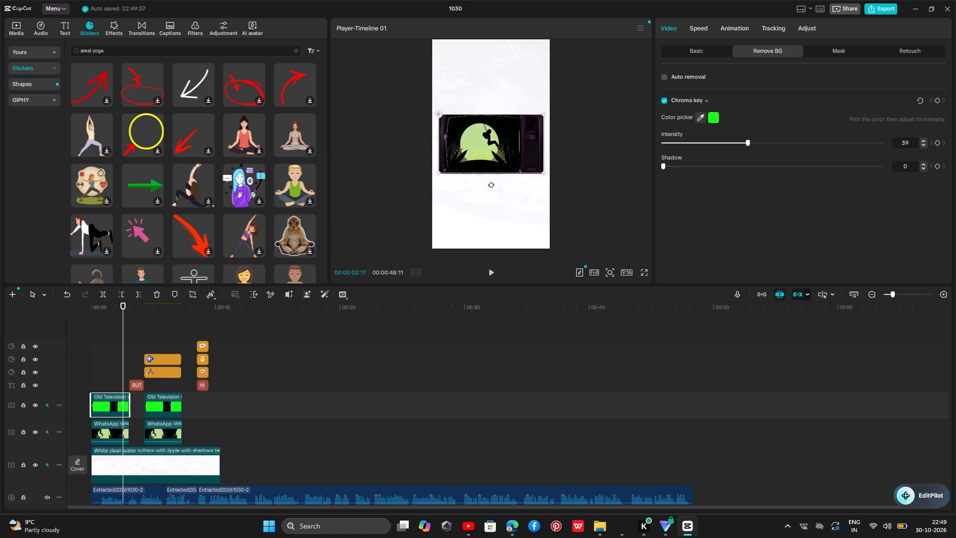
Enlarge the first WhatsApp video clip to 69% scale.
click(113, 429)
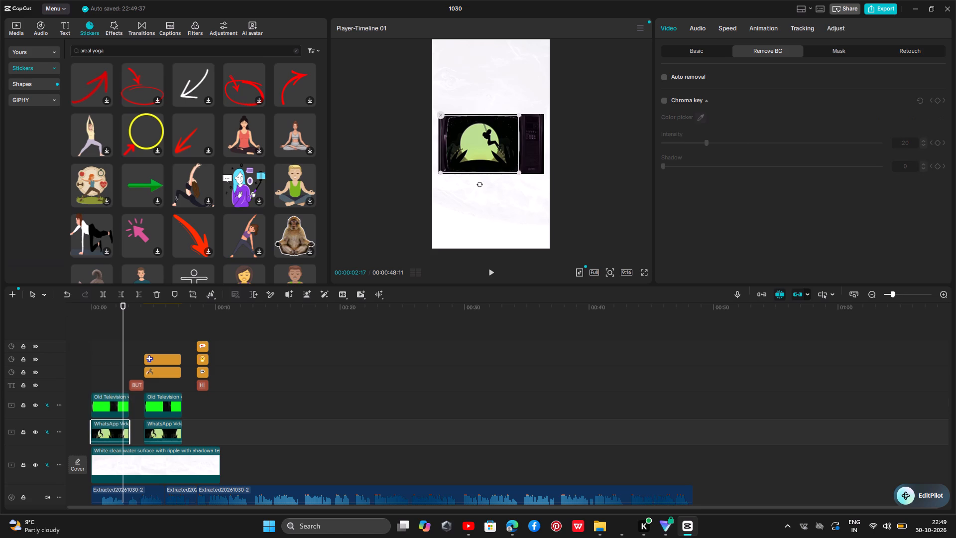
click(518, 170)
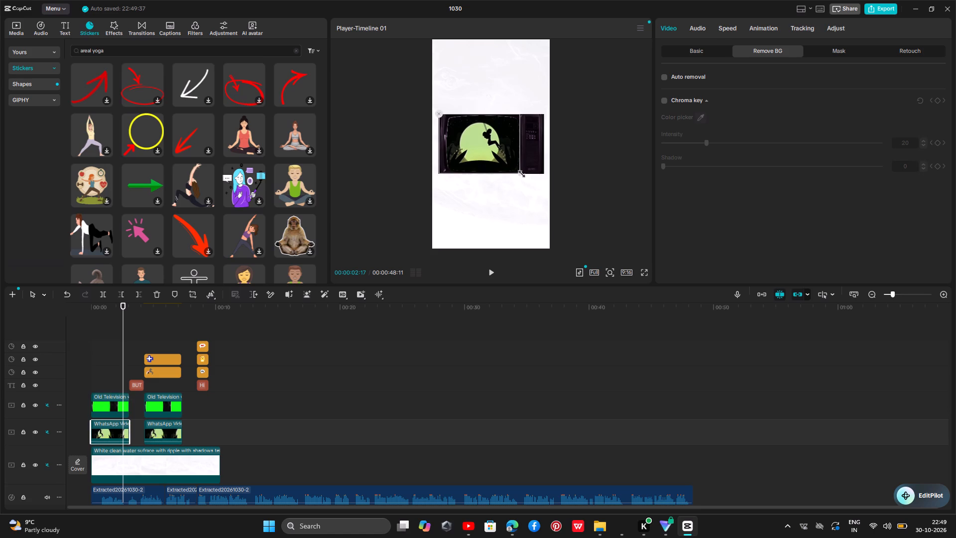
At 00:00:01:16, fit the first WhatsApp video clip to the television screen with X position -151 and 67% scale.
drag(121, 328, 95, 331)
click(110, 326)
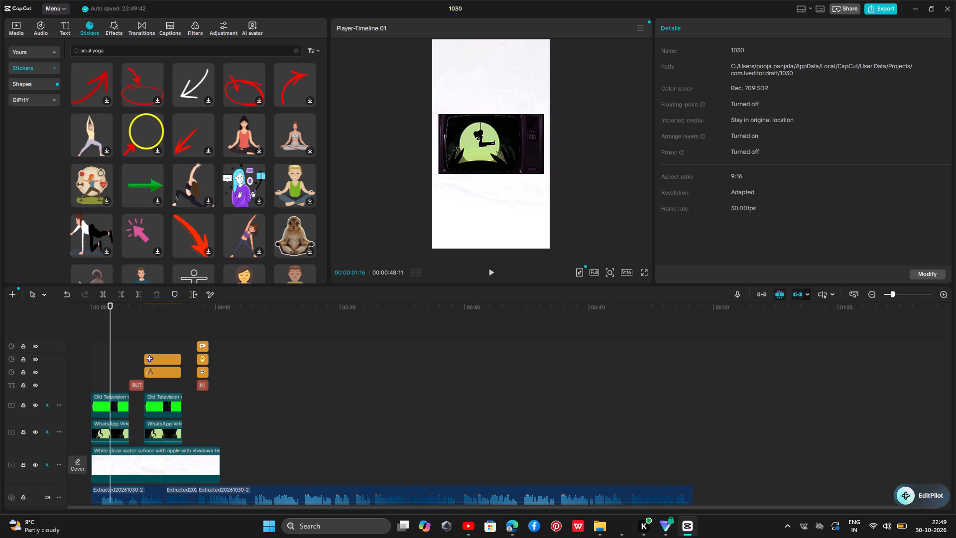
click(118, 432)
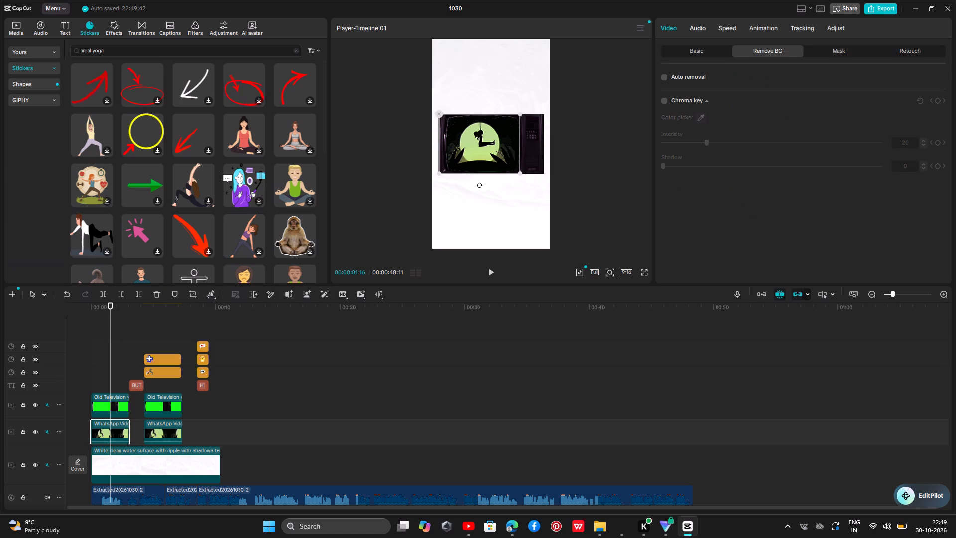
click(686, 55)
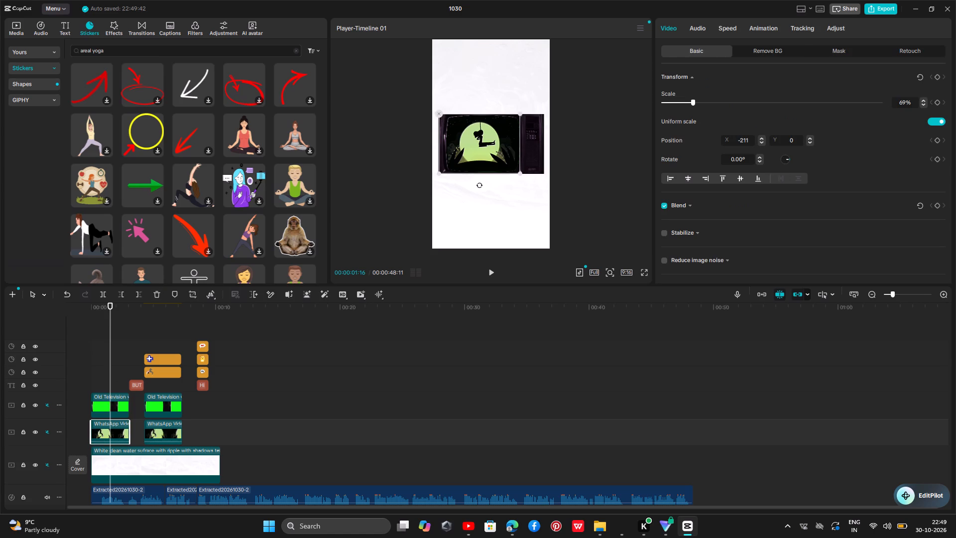
click(689, 102)
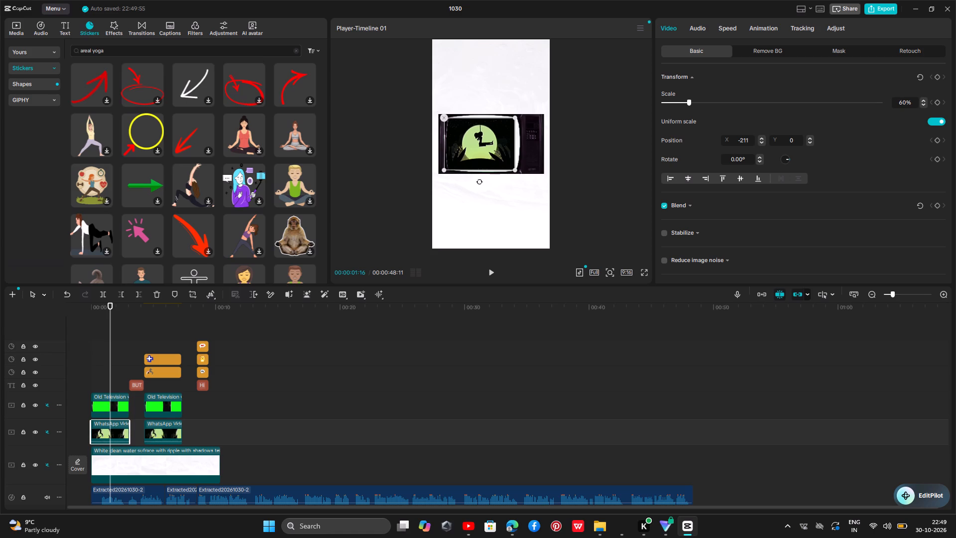
click(492, 141)
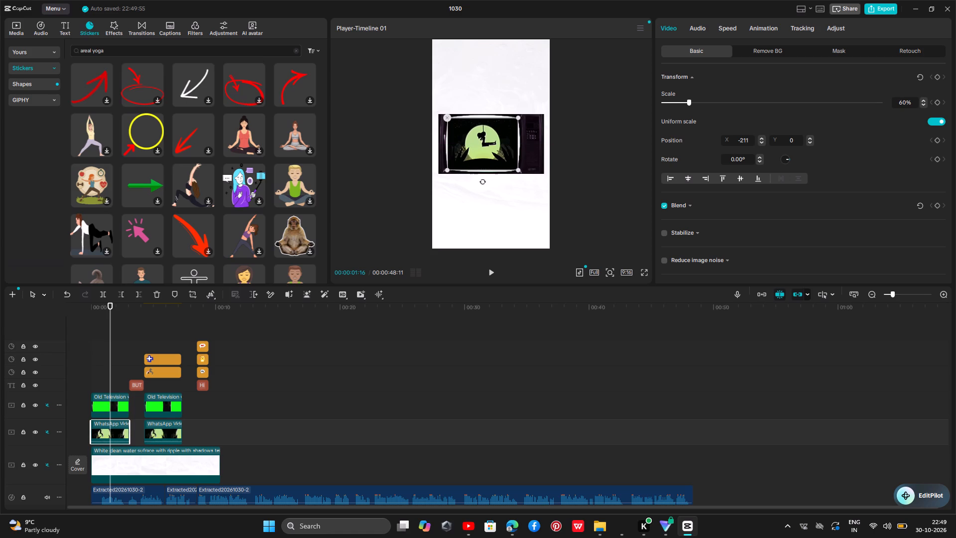
click(924, 98)
click(917, 101)
click(914, 101)
click(913, 103)
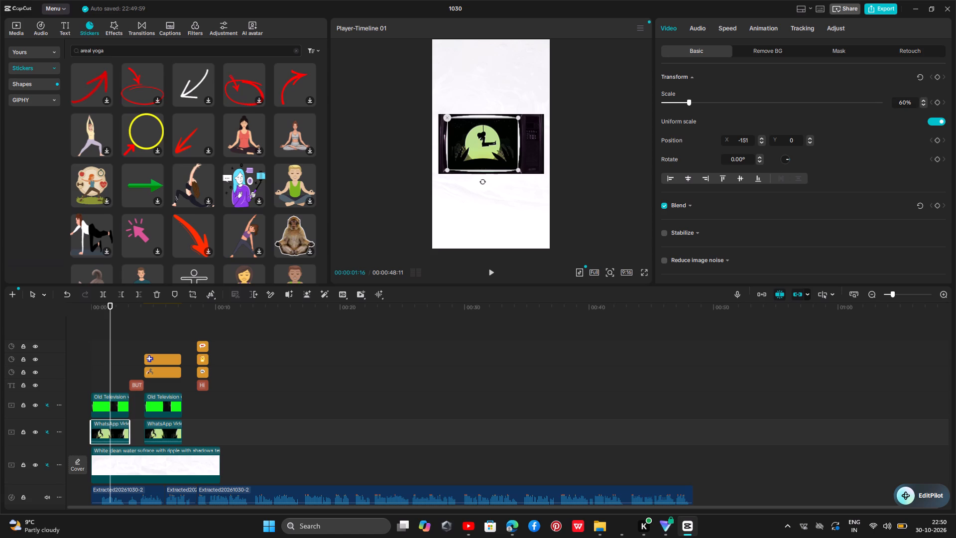
click(925, 101)
triple_click(925, 101)
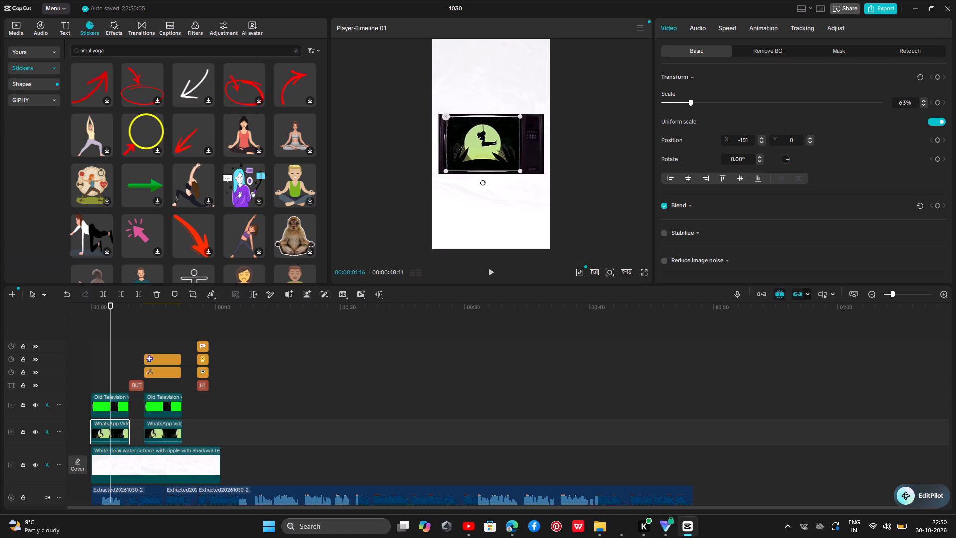
double_click(925, 101)
click(925, 101)
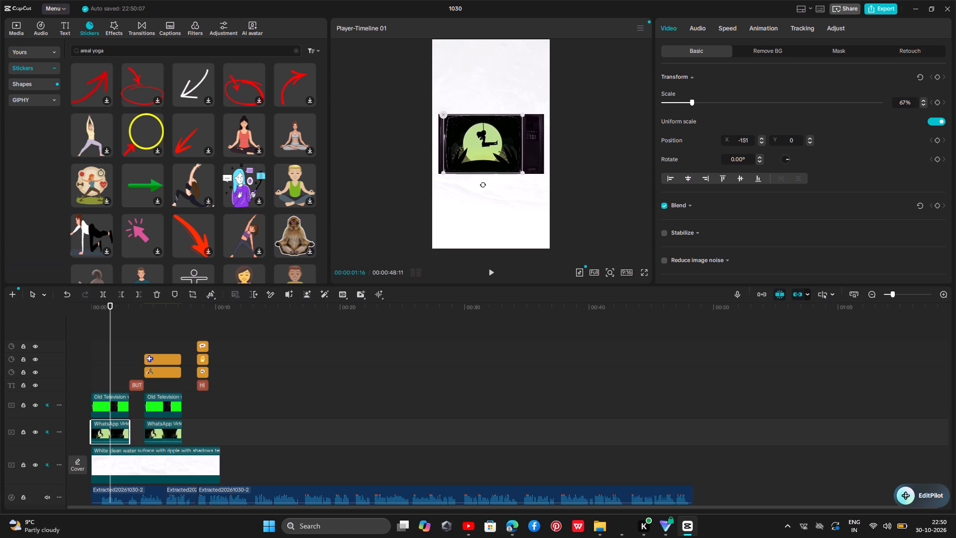
Play the timeline from the start to 00:00:12:05 to check the edit.
click(545, 321)
click(231, 331)
drag(177, 330, 91, 331)
key(space)
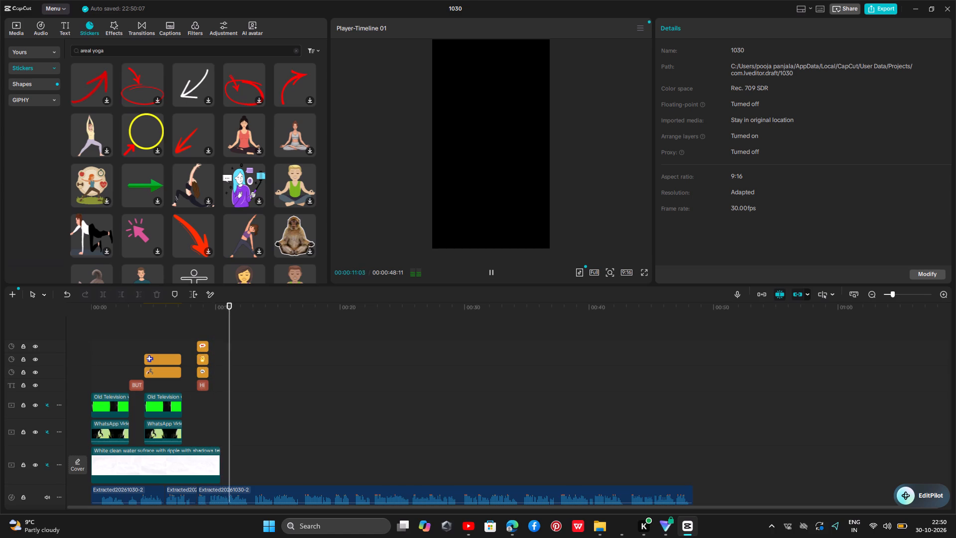
key(space)
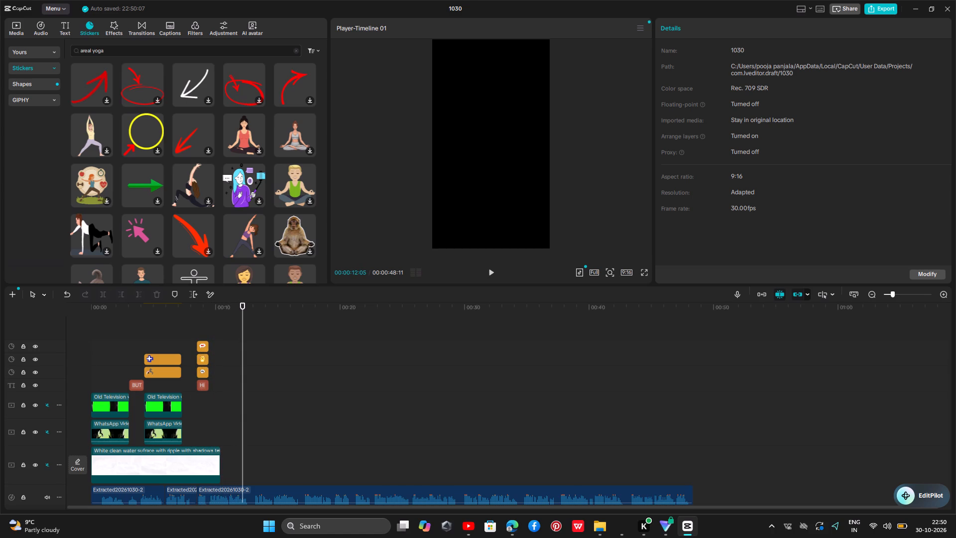
Look through the "areal yoga" sticker results for a suitable aerial-yoga graphic.
scroll(89, 92, down, 3)
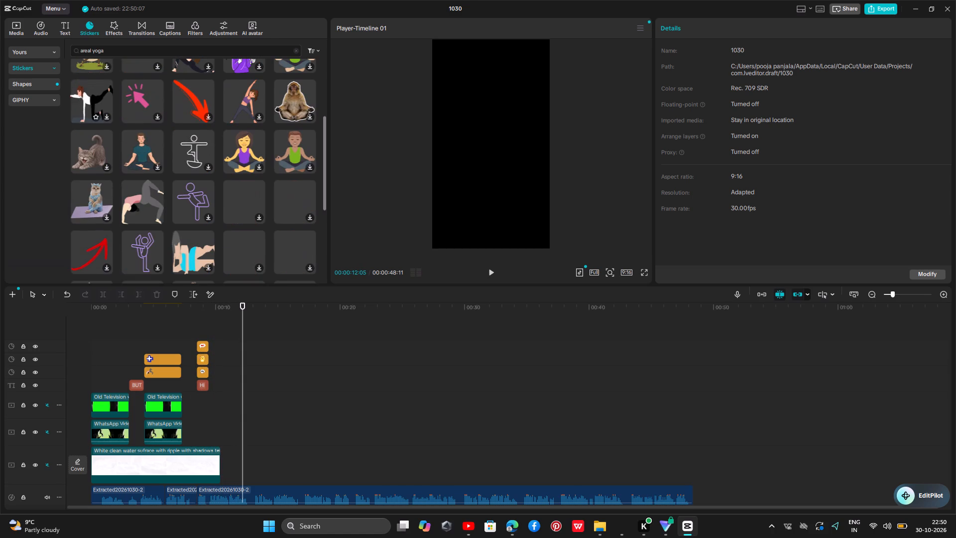
scroll(126, 211, down, 2)
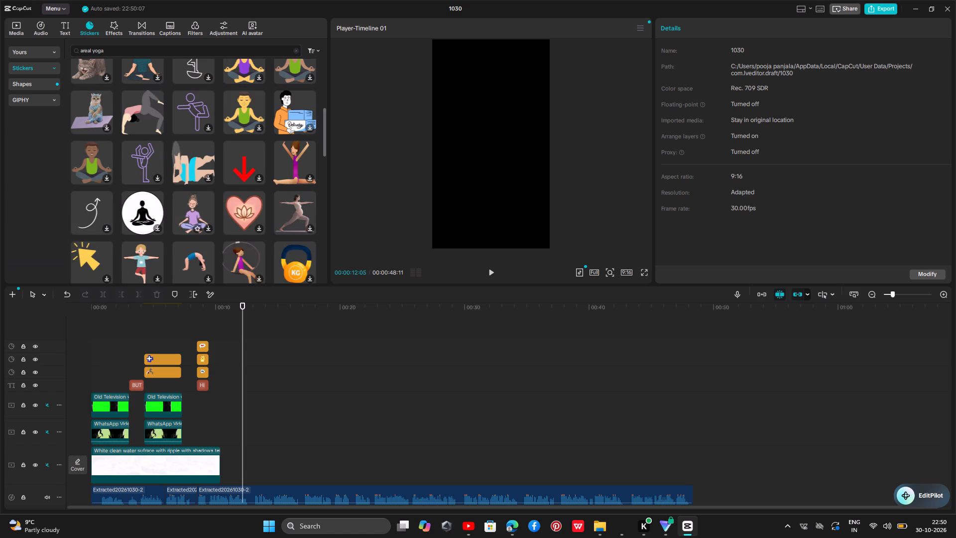
scroll(199, 199, down, 2)
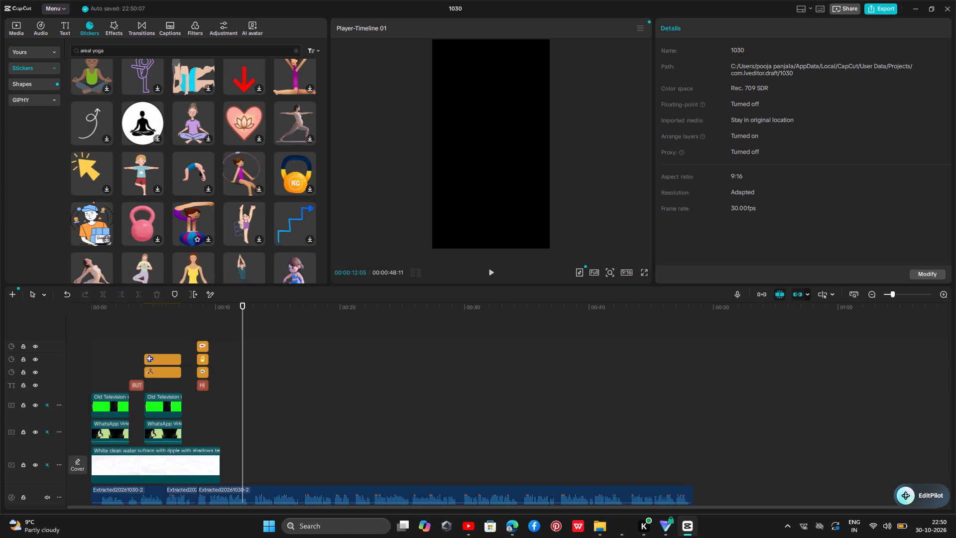
scroll(177, 215, down, 2)
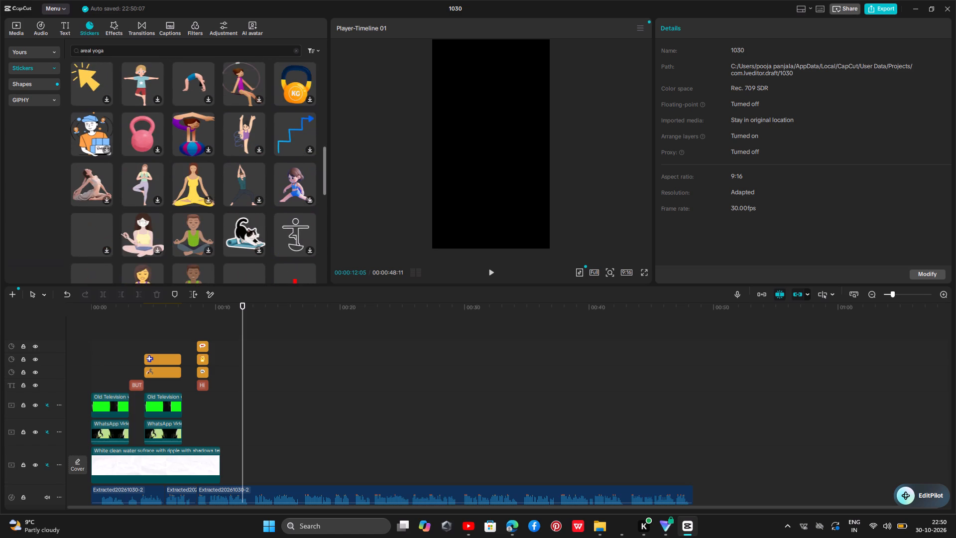
scroll(210, 208, down, 3)
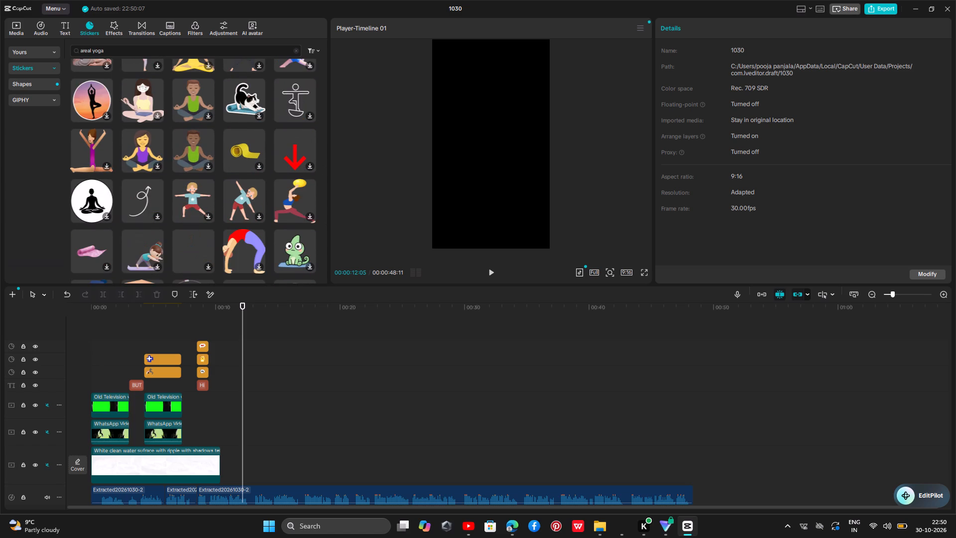
Search the sticker library for "aereal yoga" and browse the results.
click(83, 52)
key(e)
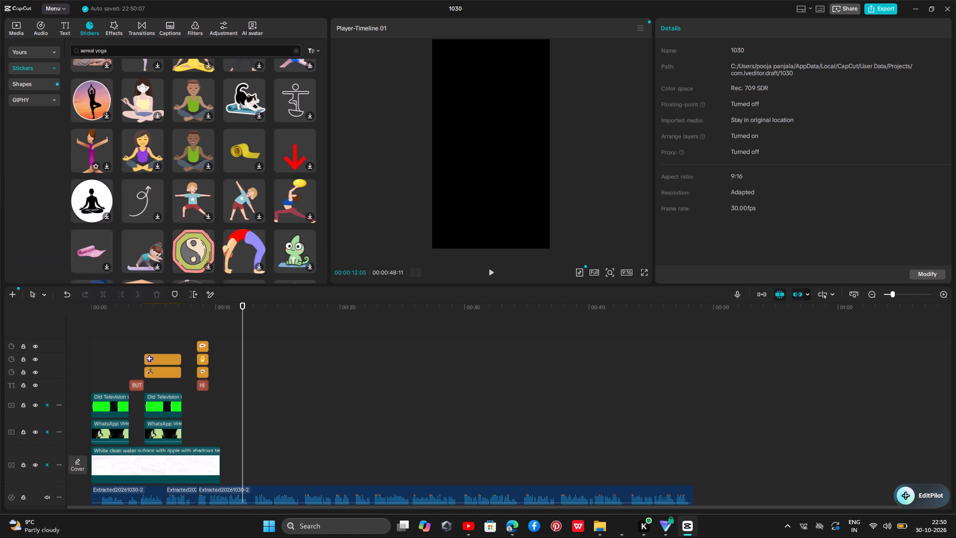
key(Return)
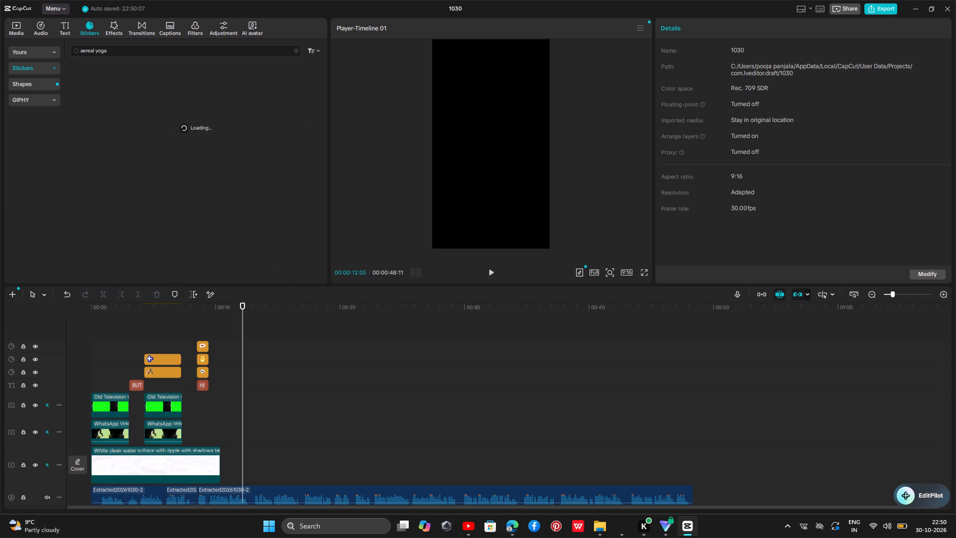
scroll(152, 119, down, 3)
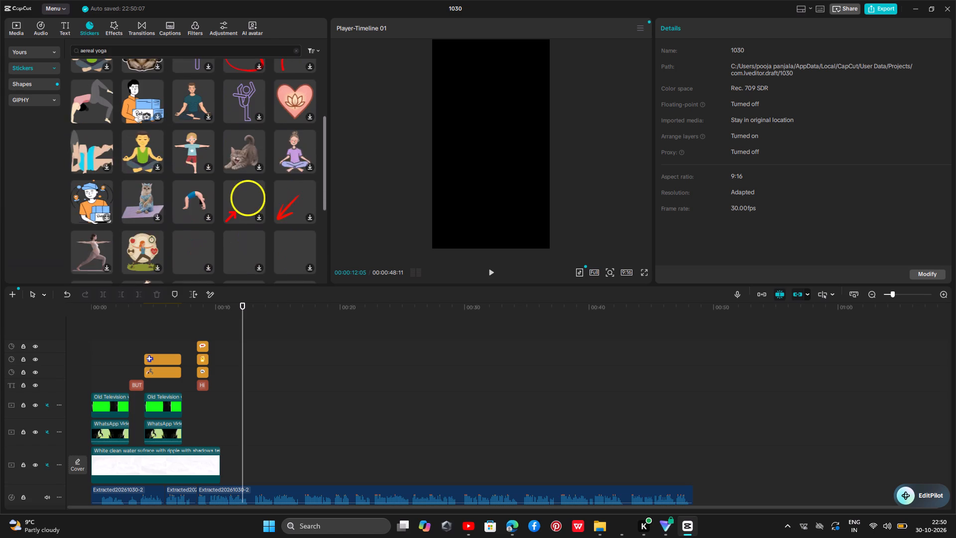
scroll(142, 117, down, 3)
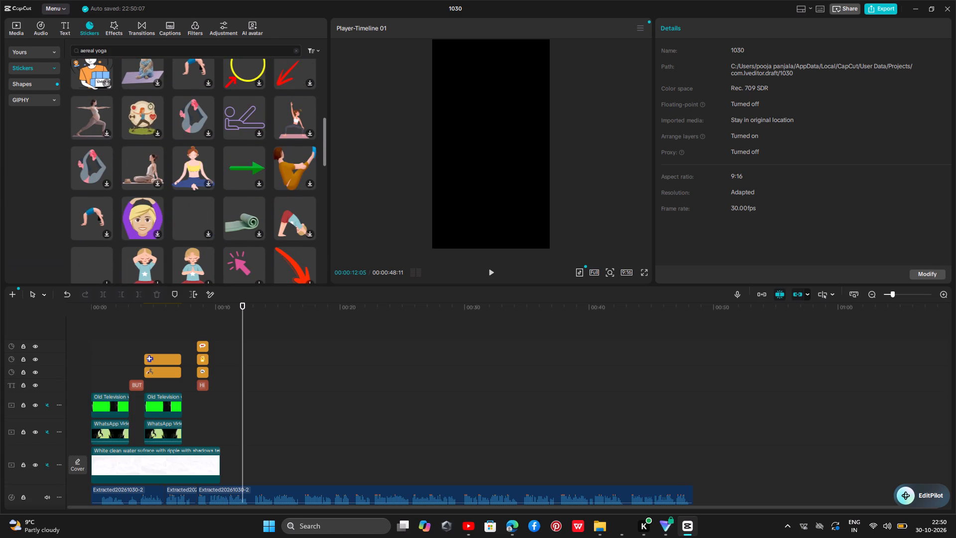
Show the project's imported media clips.
click(17, 22)
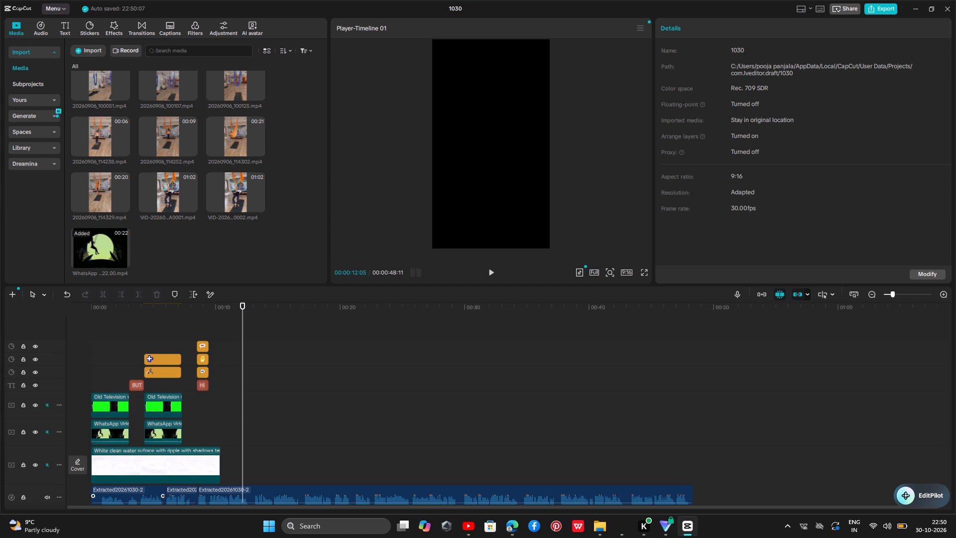
Play back from about 00:00:03 through the Hi Guys section and place the playhead at 00:00:09:14.
click(128, 329)
key(space)
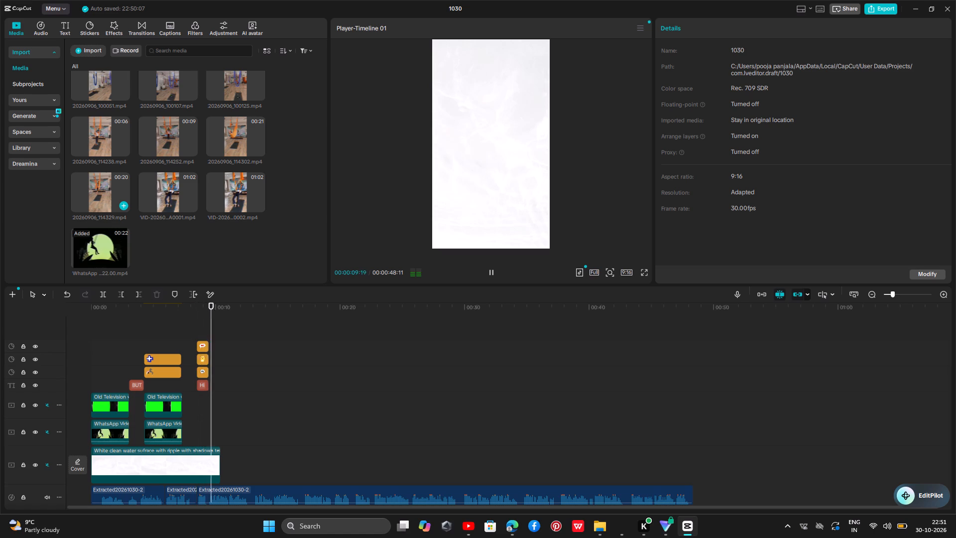
key(space)
click(212, 314)
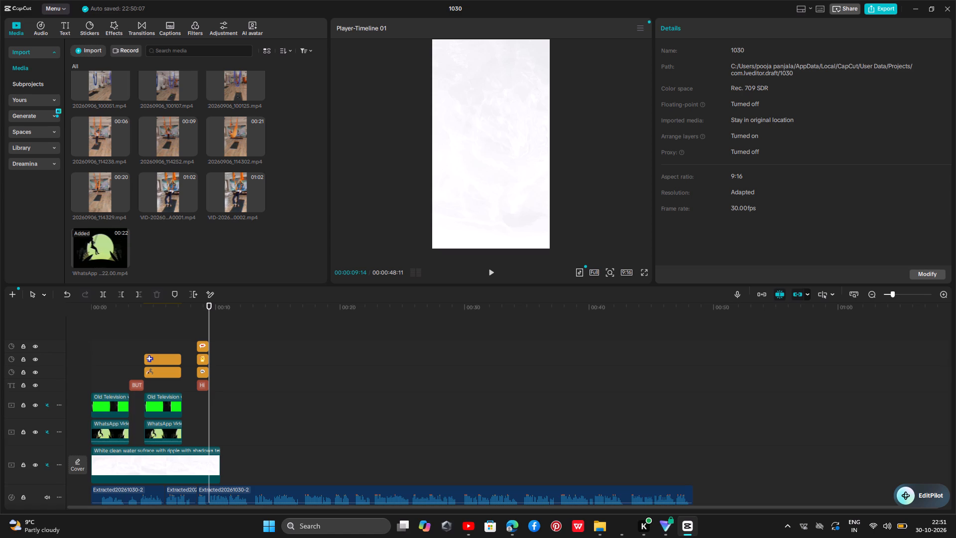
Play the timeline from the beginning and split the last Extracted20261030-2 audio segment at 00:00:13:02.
click(108, 322)
drag(108, 322, 77, 342)
key(space)
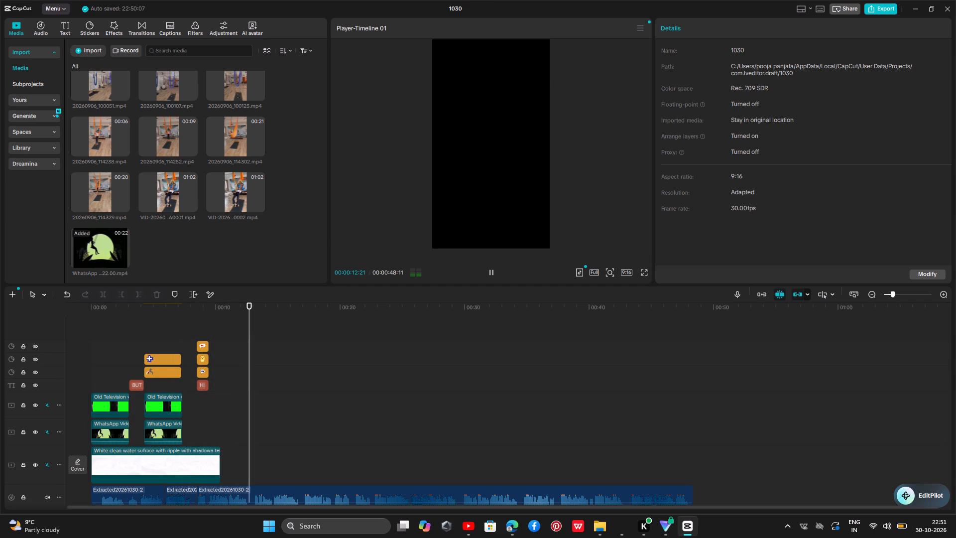
key(space)
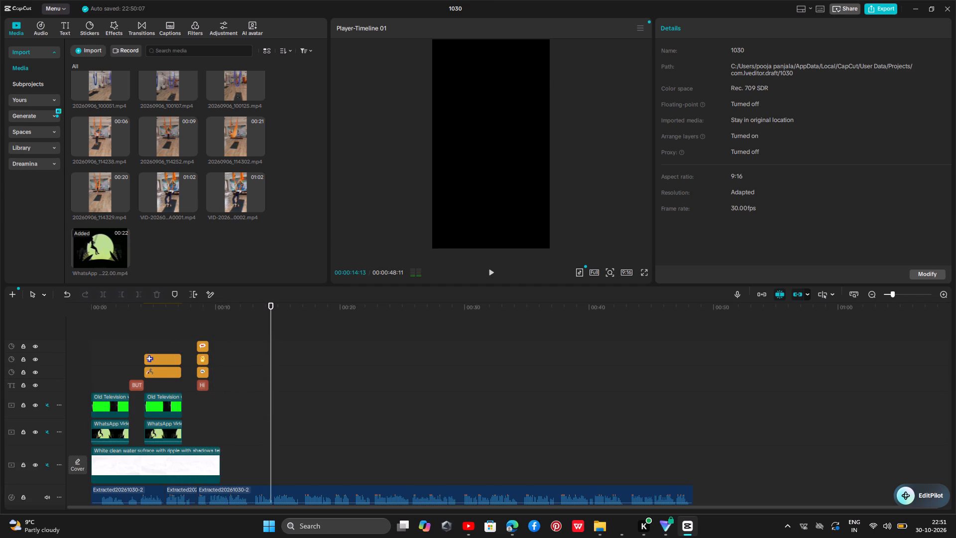
click(208, 332)
drag(207, 332, 0, 393)
key(space)
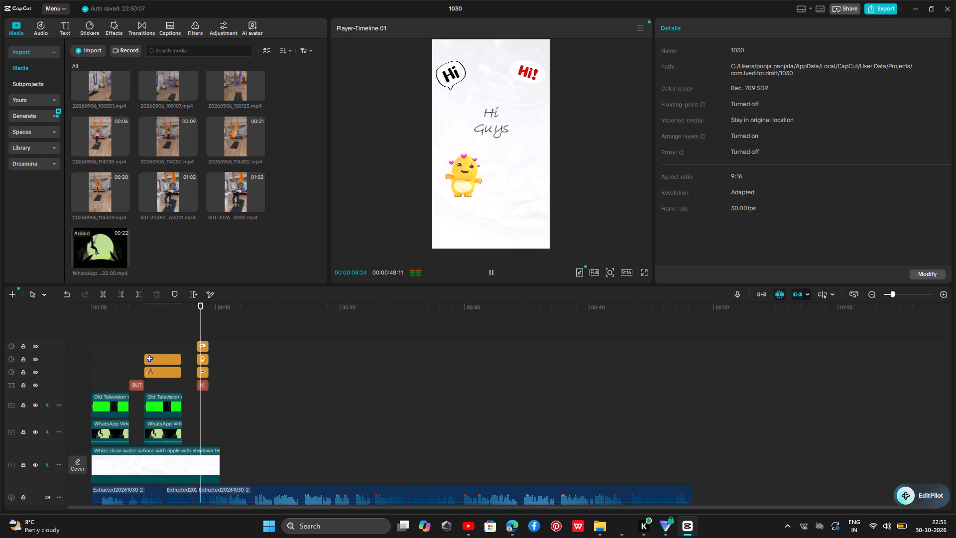
key(space)
key(space)
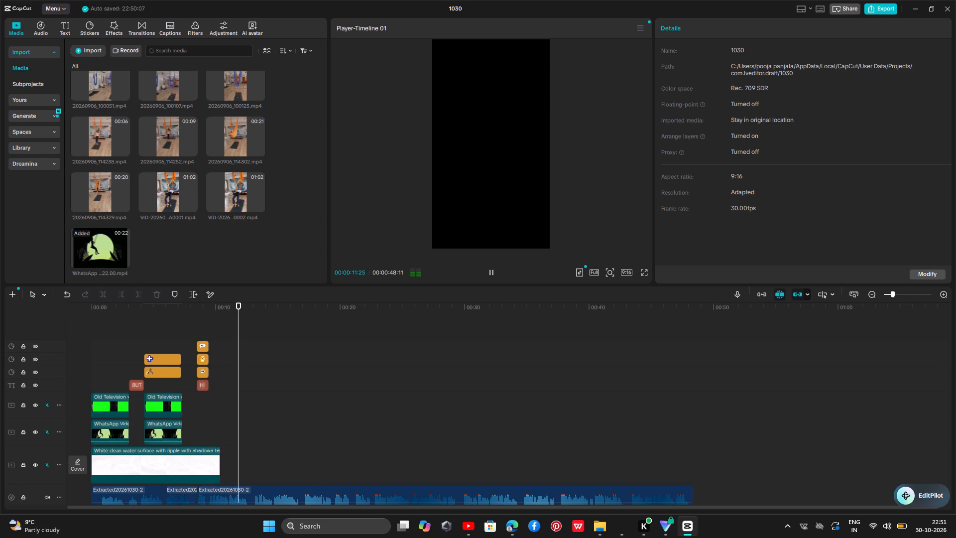
key(space)
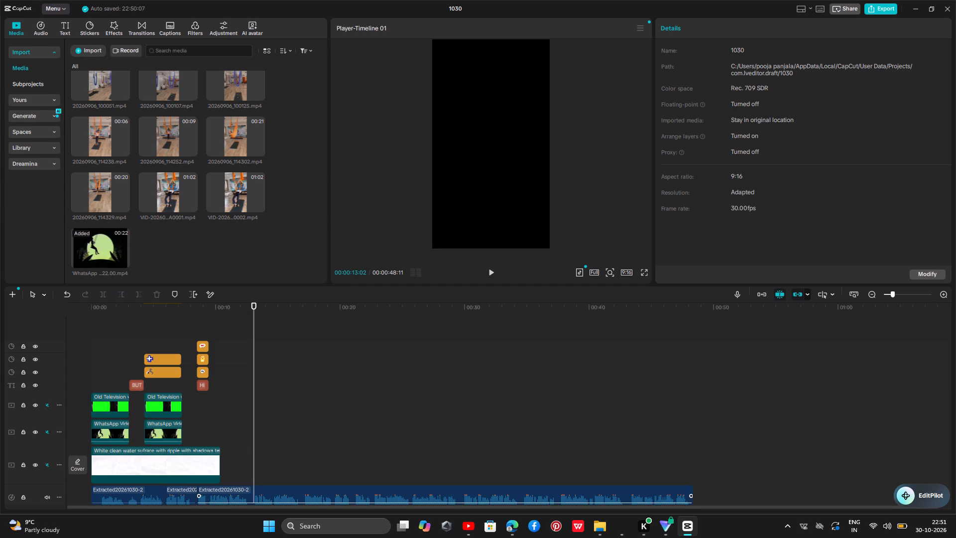
click(245, 495)
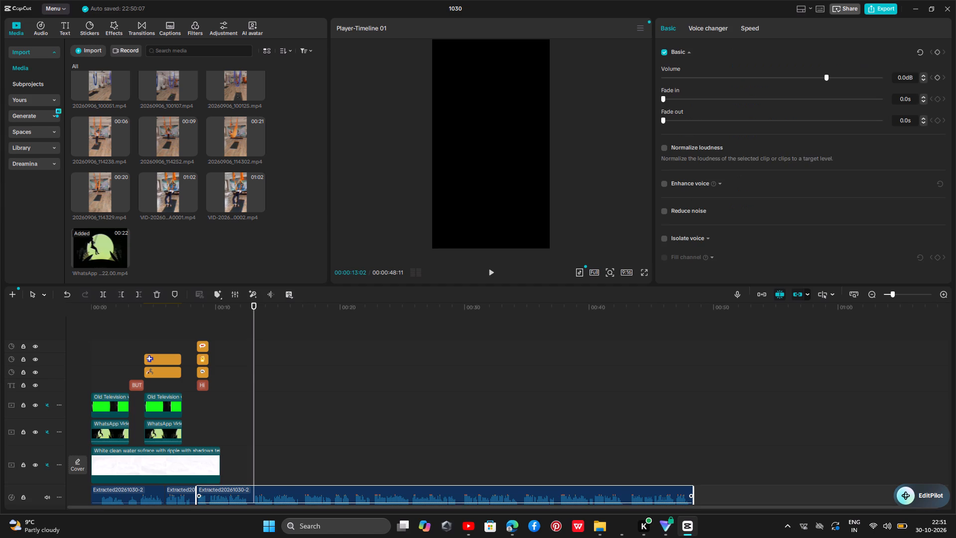
key(ctrl+b)
Listen past the audio cut, preview 20260906_100051.mp4, and add it to the main track starting at 00:00:13:02.
key(space)
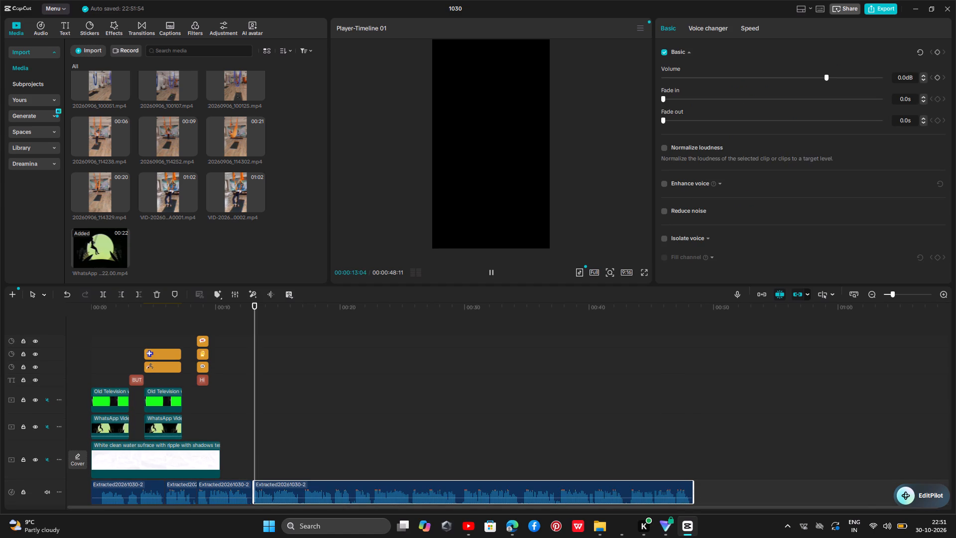
key(space)
click(90, 84)
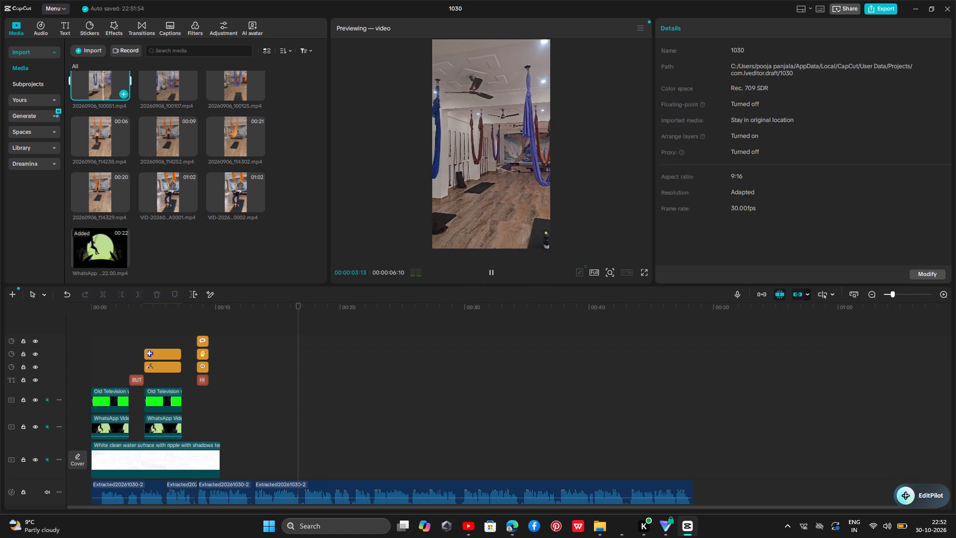
drag(102, 80, 112, 120)
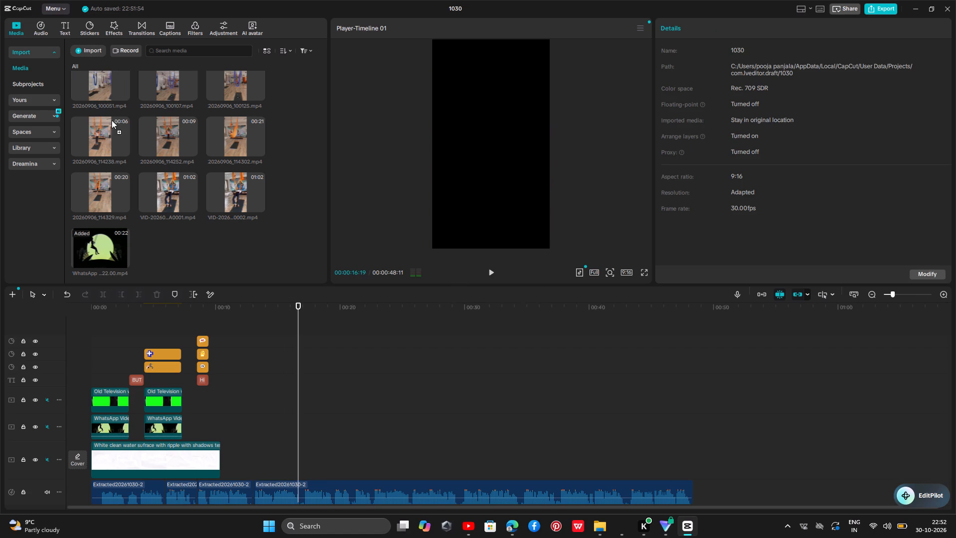
drag(112, 120, 255, 466)
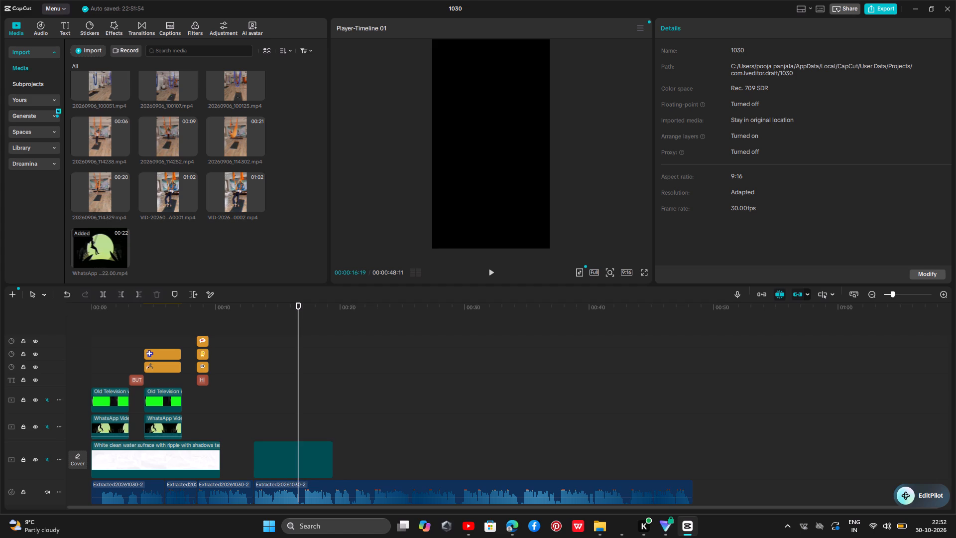
Trim about 1 second off the start of 20260906_100051.mp4 and move the clip back to the audio cut at 00:00:13:02.
click(238, 323)
key(space)
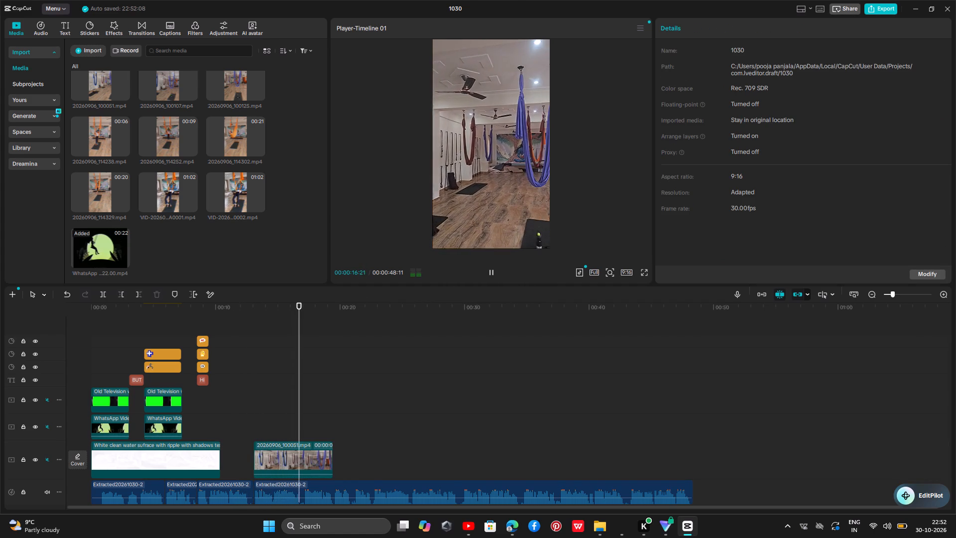
key(space)
click(255, 459)
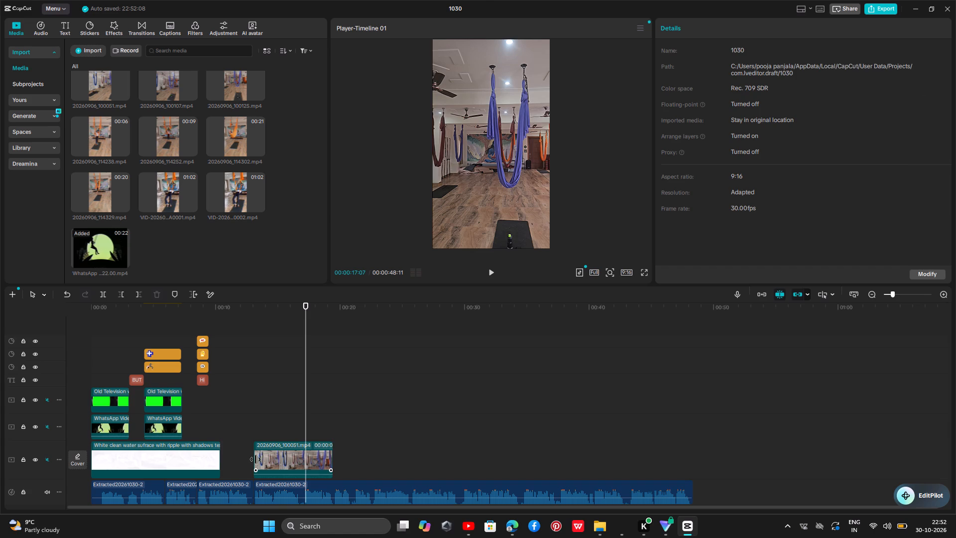
drag(255, 460, 268, 461)
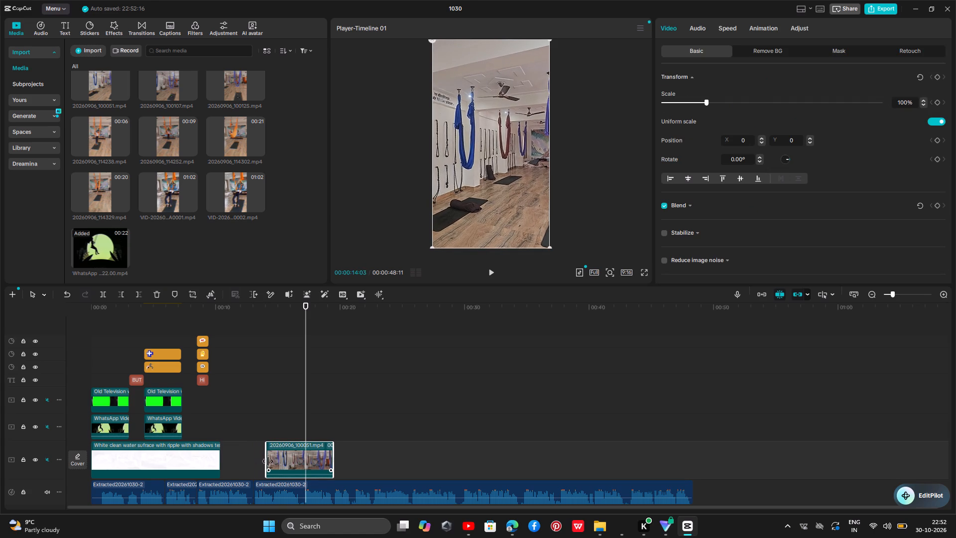
drag(292, 457, 281, 459)
Play the section, split 20260906_100051.mp4 at 00:00:17:00, and delete the part after the cut.
click(251, 329)
key(space)
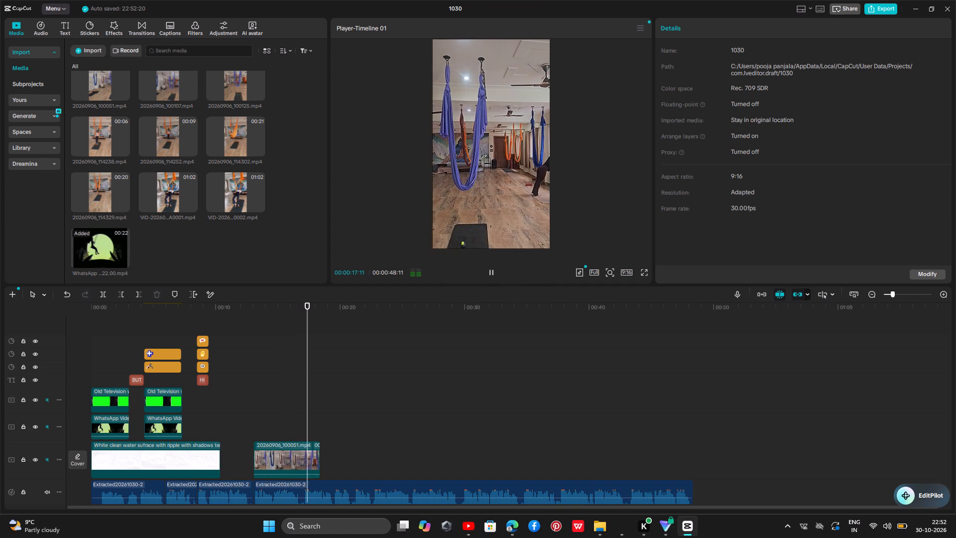
key(space)
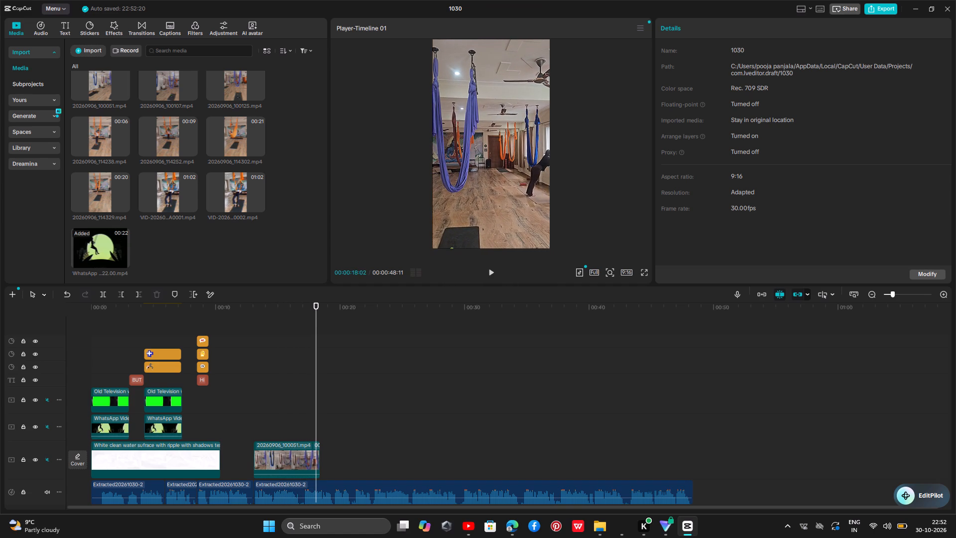
click(283, 323)
key(space)
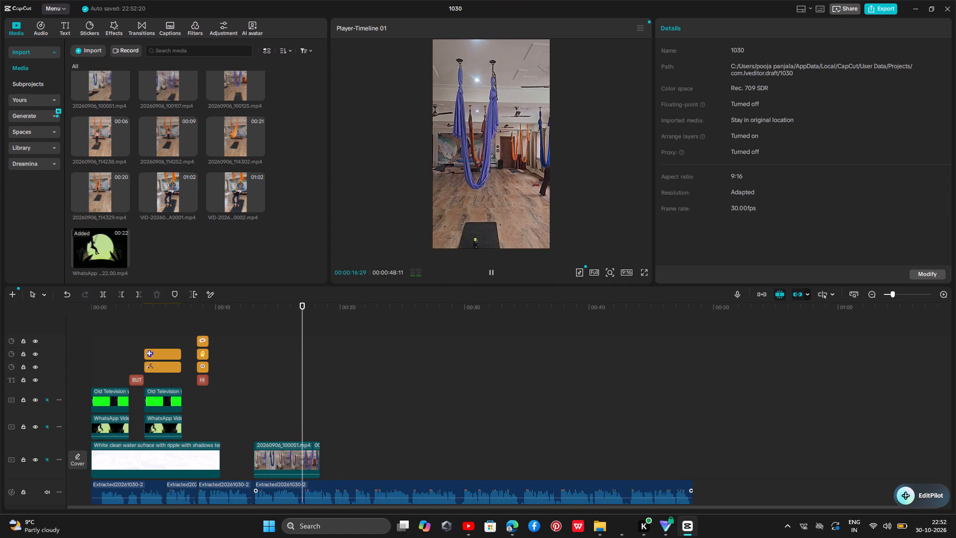
key(space)
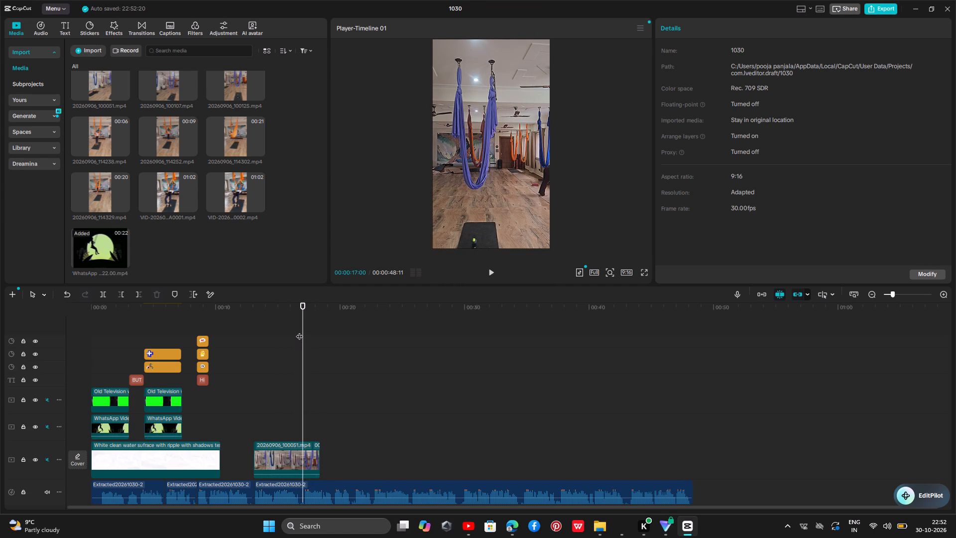
ctrl+click(290, 445)
key(ctrl+b)
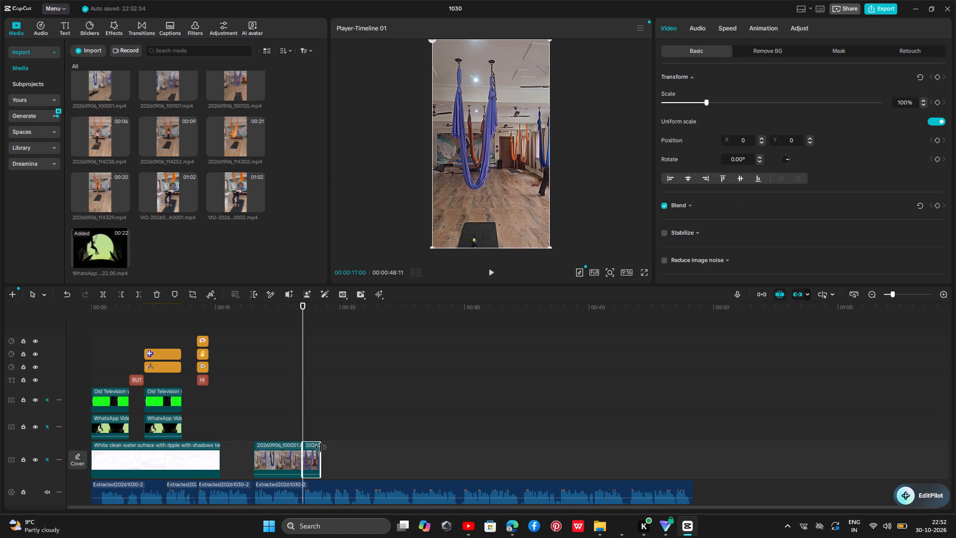
key(BackSpace)
Replay the section from 00:00:13:02, preview the orange-hammock clips, and add 20260906_114252.mp4 directly after 20260906_100051.mp4.
key(space)
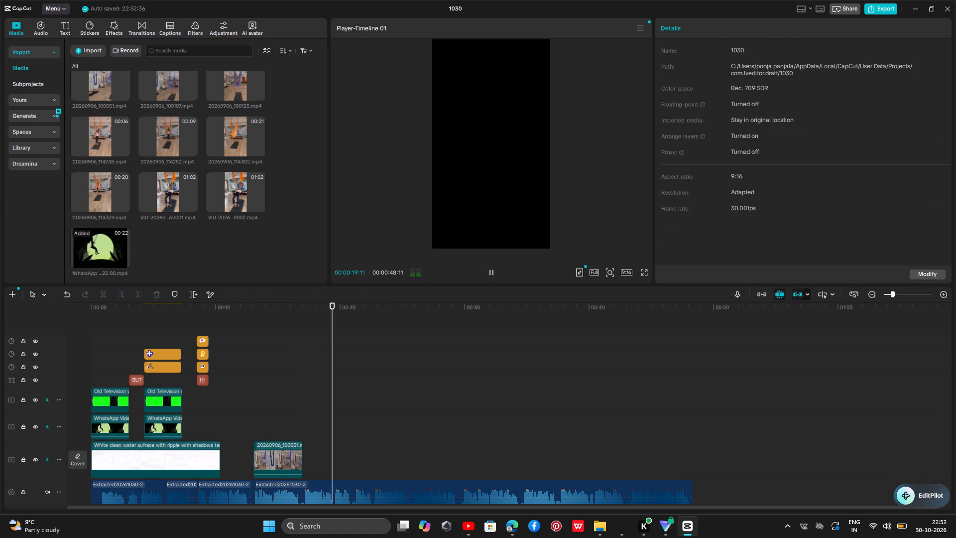
click(271, 323)
drag(271, 323, 256, 329)
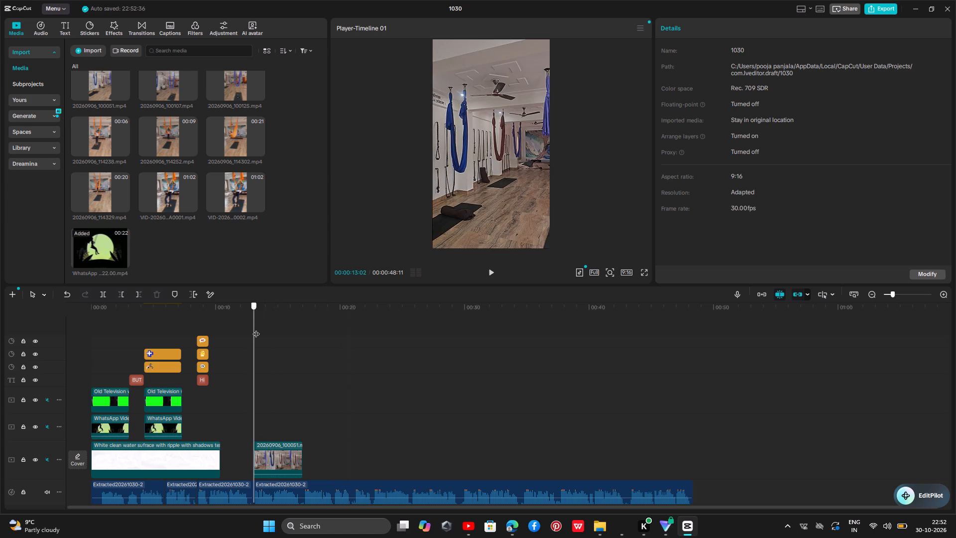
drag(256, 329, 255, 330)
key(space)
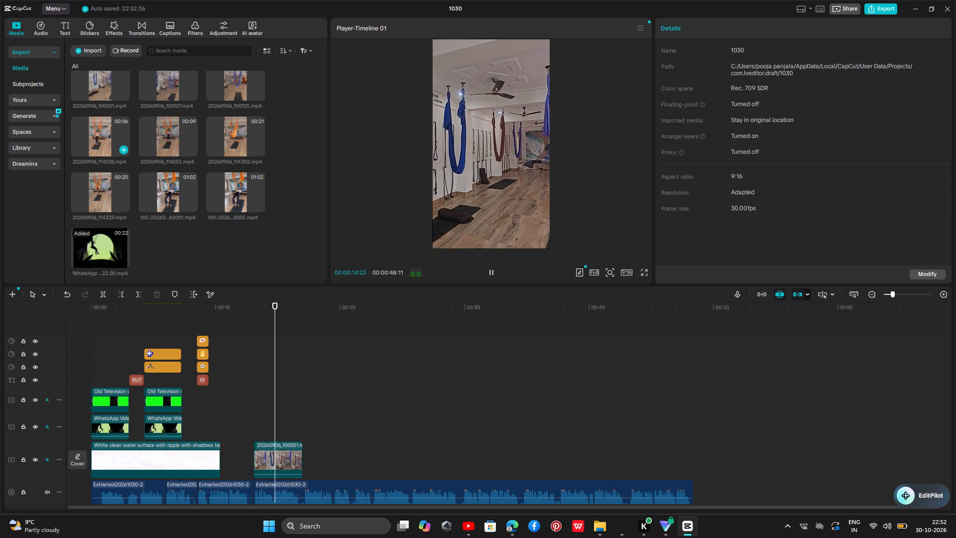
scroll(87, 181, up, 2)
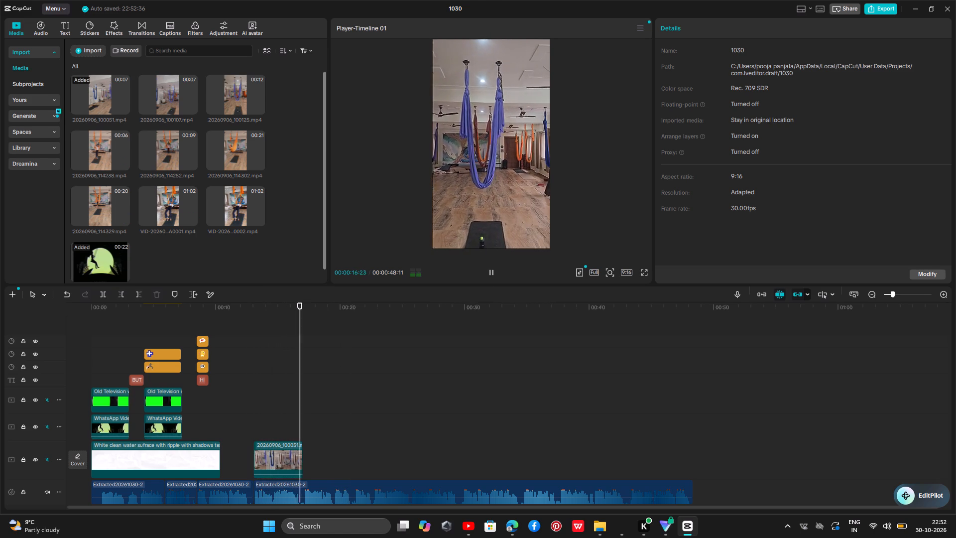
key(space)
click(106, 156)
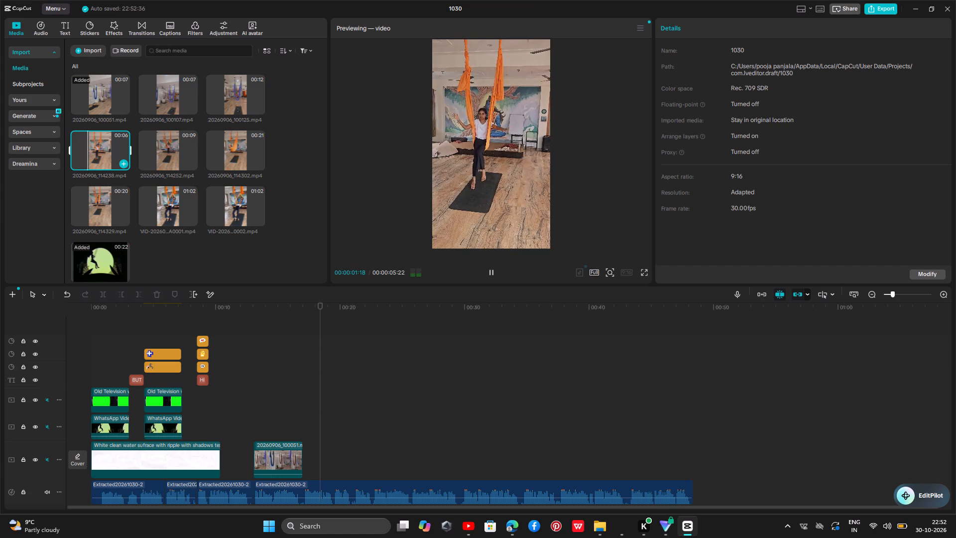
click(163, 145)
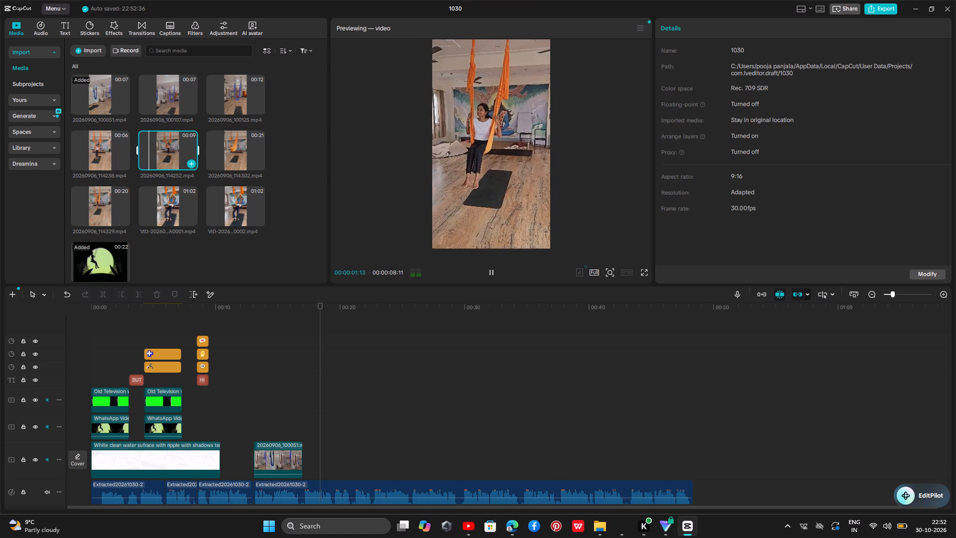
drag(163, 146, 300, 453)
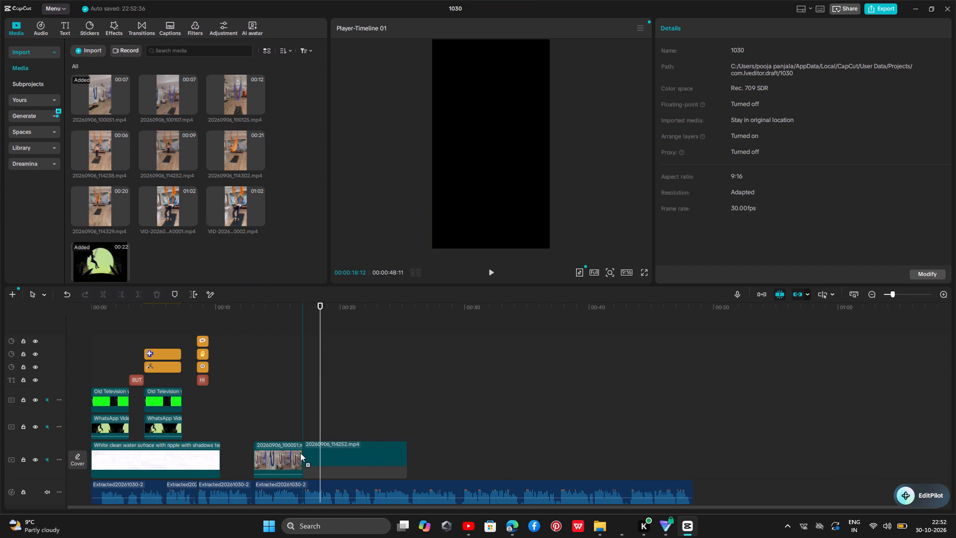
drag(300, 453, 300, 453)
Play through the added clip, split 20260906_114252.mp4 at 00:00:21:02, and delete the part after the cut.
click(259, 399)
key(space)
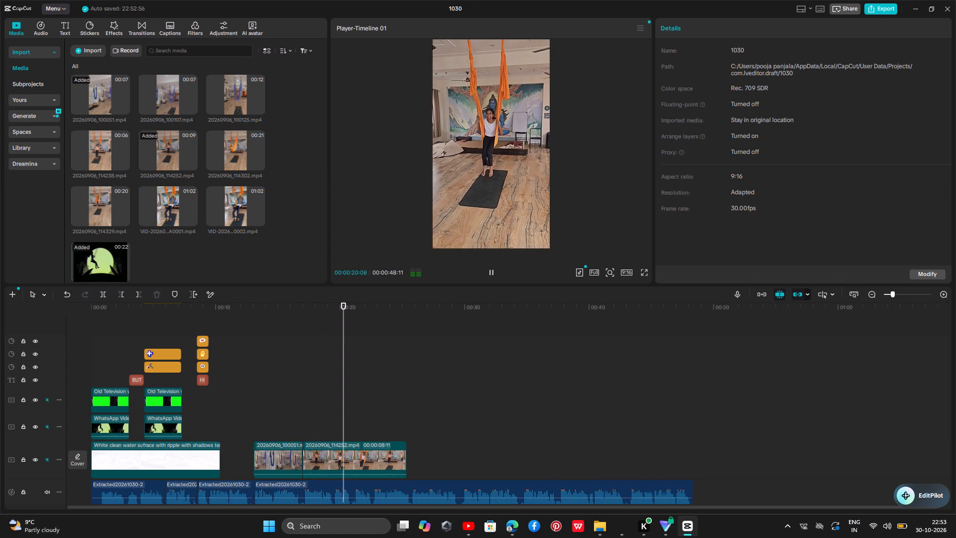
key(space)
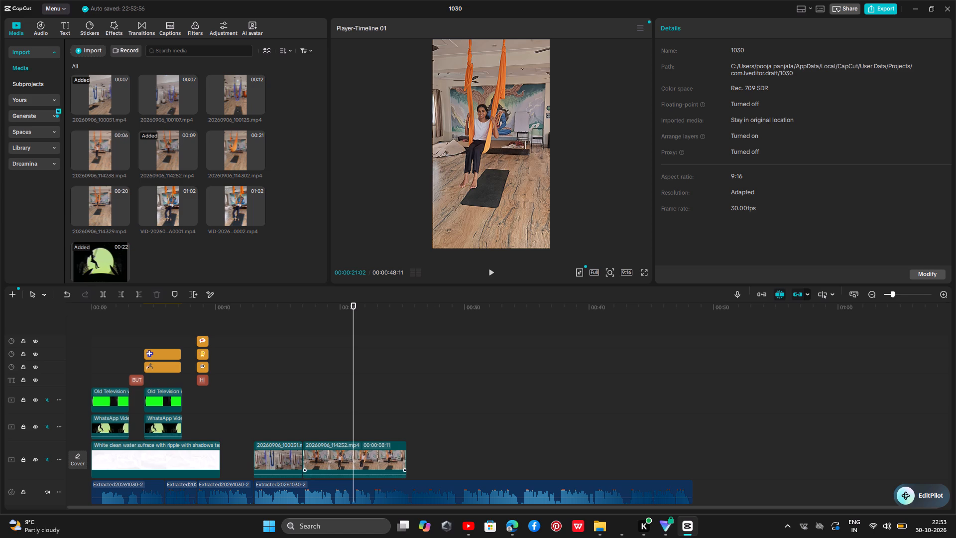
click(367, 459)
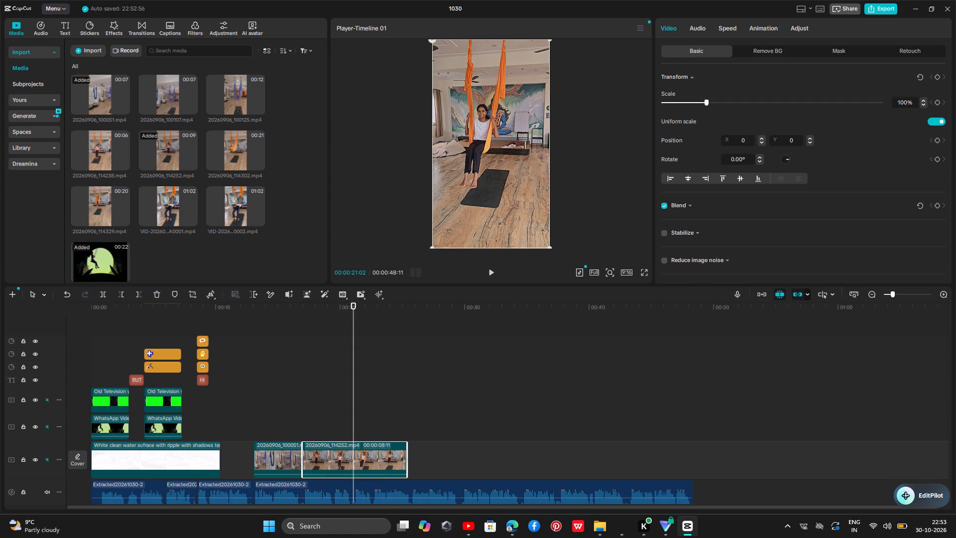
key(ctrl+b)
key(BackSpace)
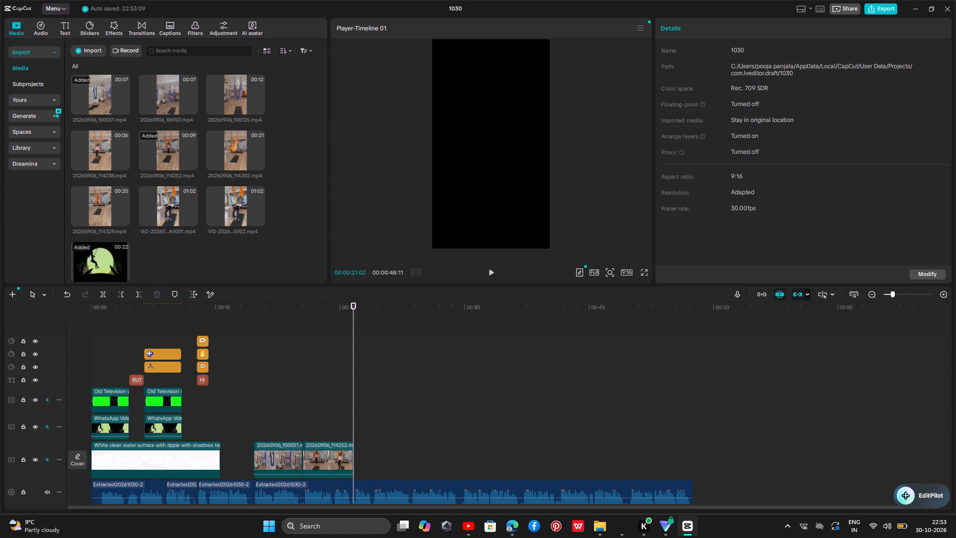
Listen to the audio past 00:00:21:02 and preview the imported orange-hammock and VID clips as candidates for the next section.
key(space)
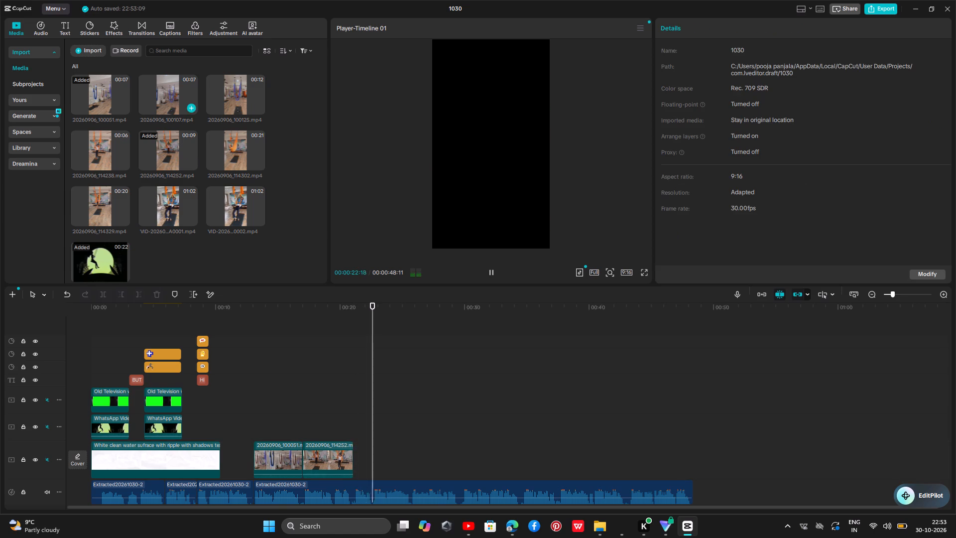
click(108, 210)
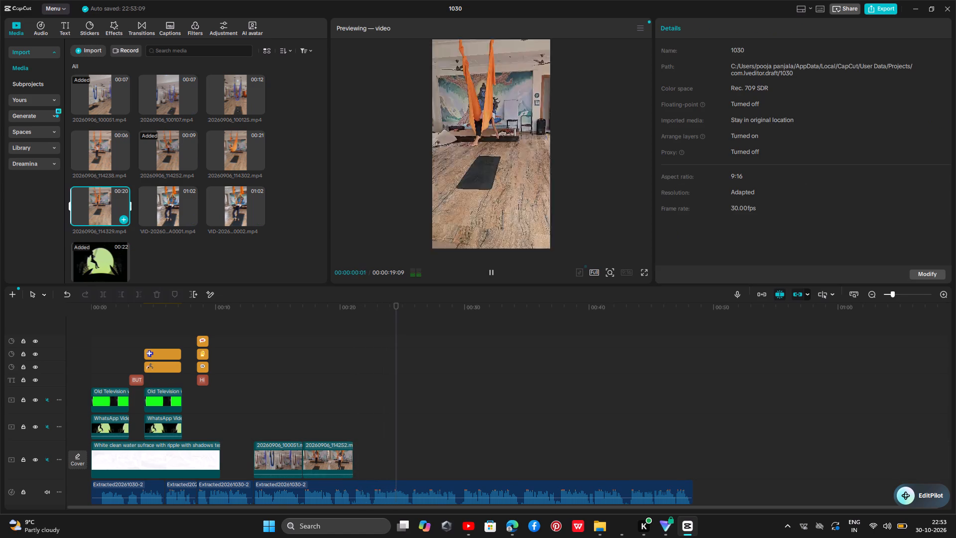
click(160, 194)
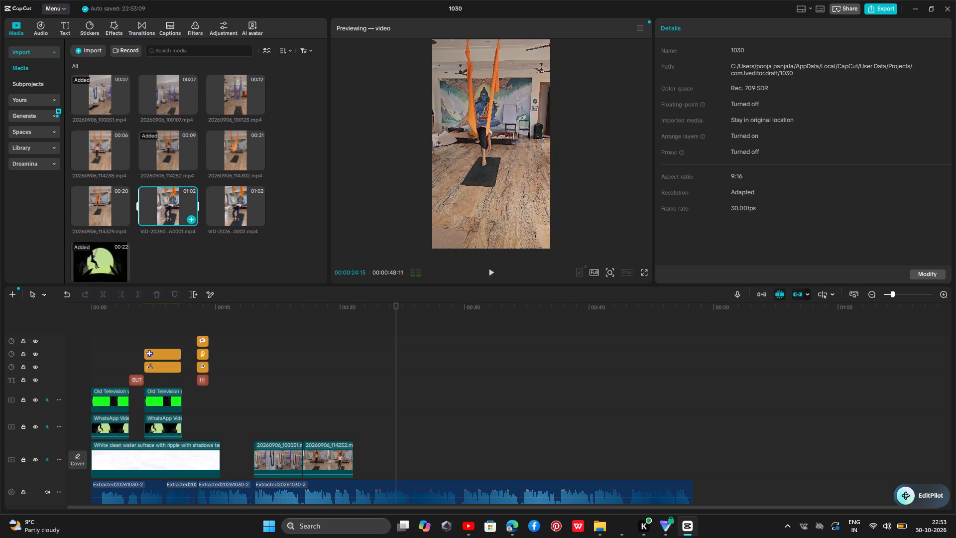
click(175, 141)
click(229, 138)
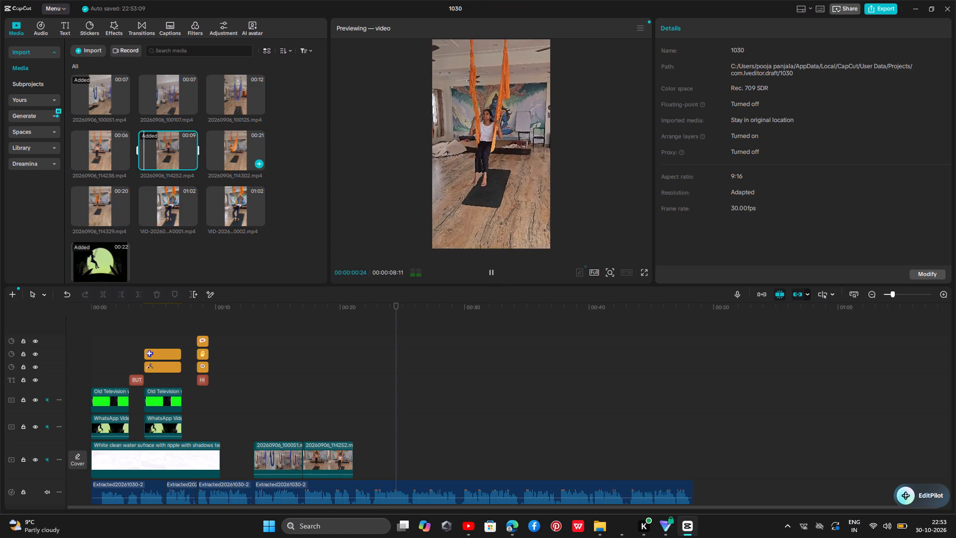
click(228, 198)
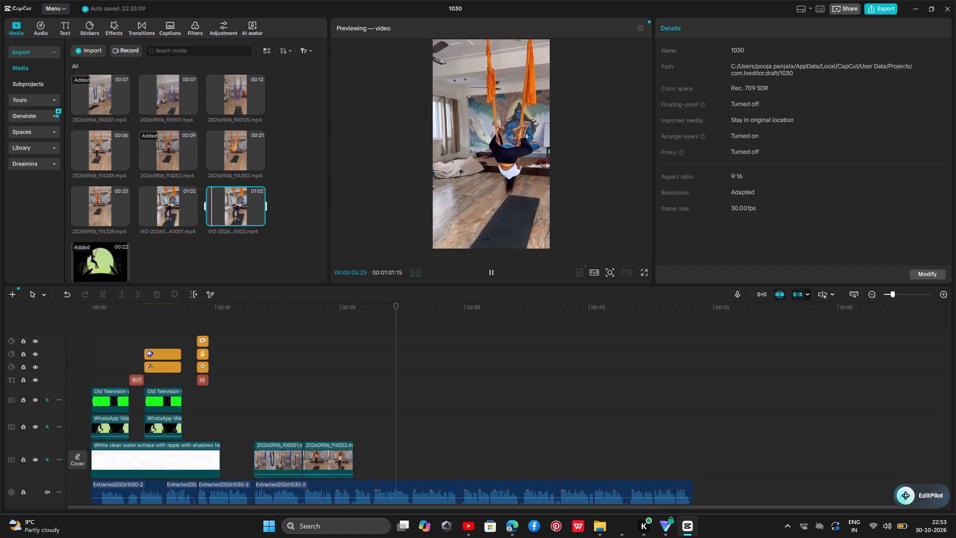
Return to the timeline with the playhead at 00:00:01:05, in the opening television section.
click(106, 319)
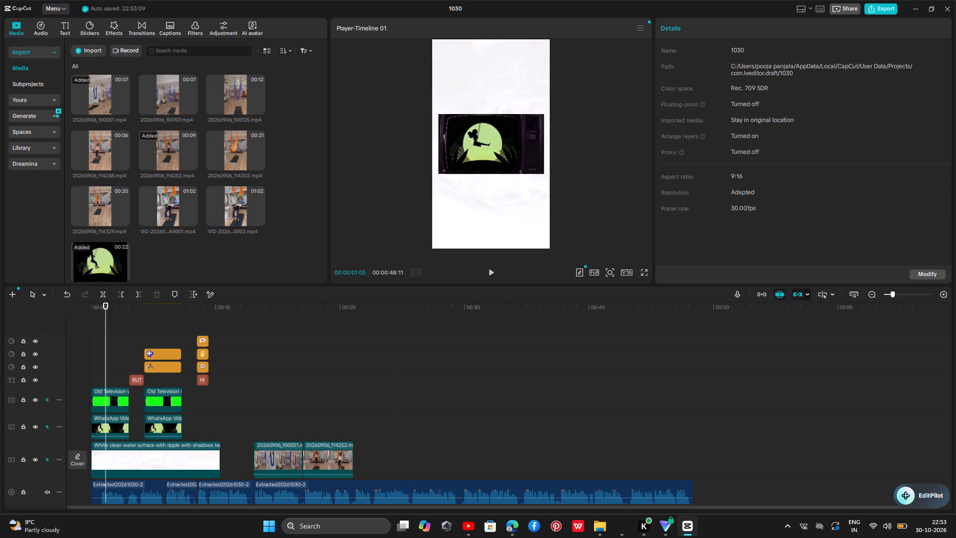
click(43, 318)
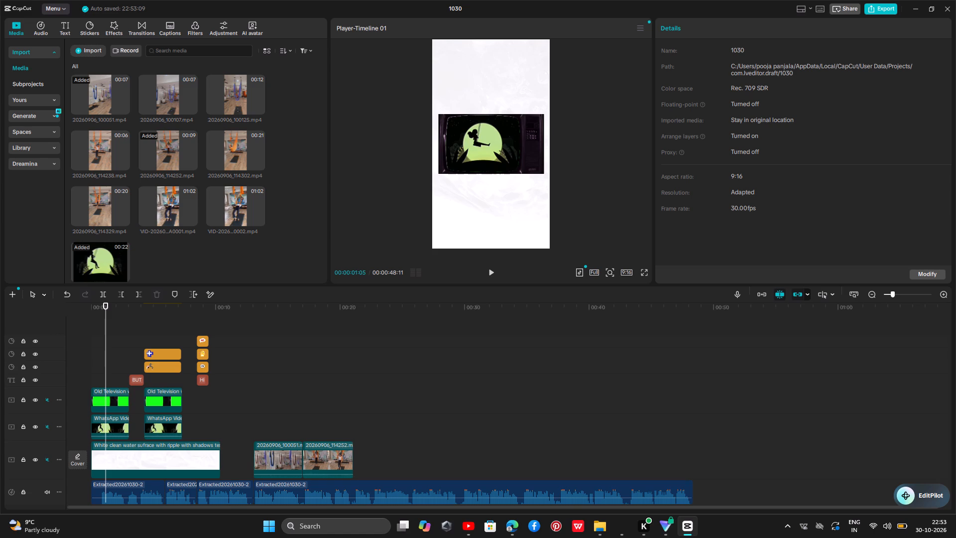
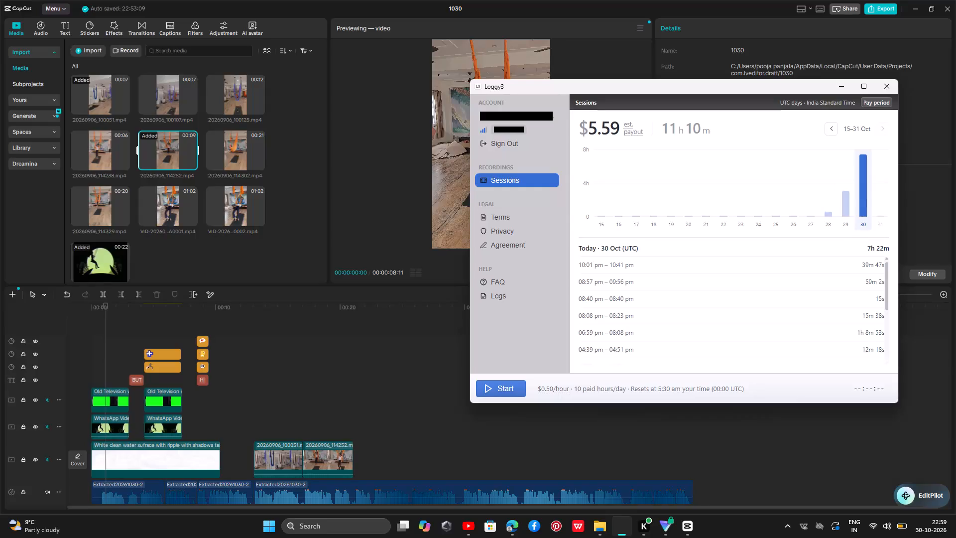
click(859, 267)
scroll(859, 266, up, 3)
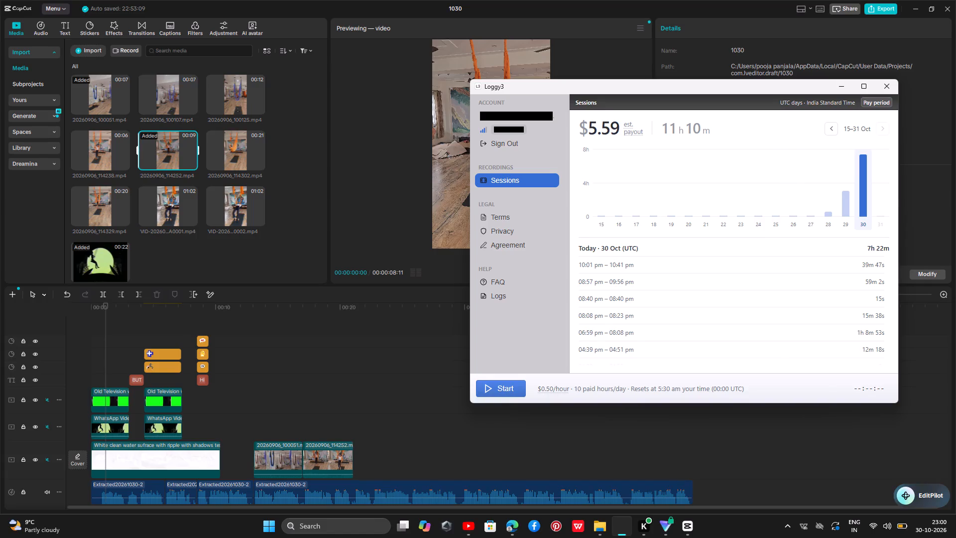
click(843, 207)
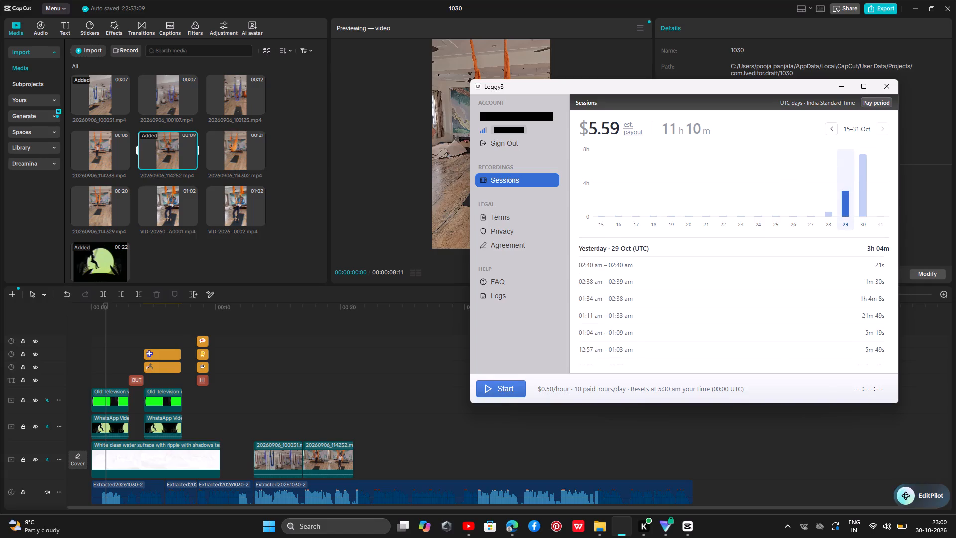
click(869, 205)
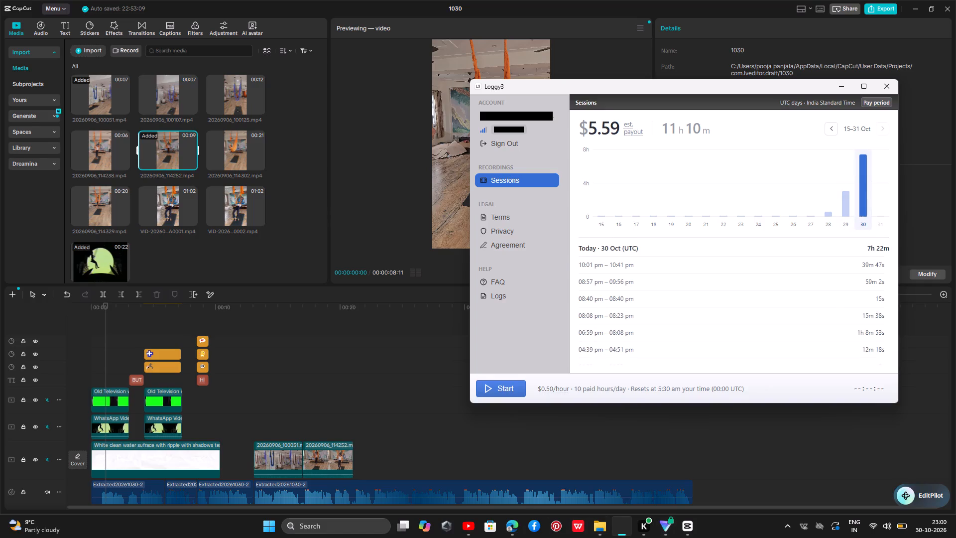
Switch back to CapCut and play the timeline from the start, pausing at 00:00:21:02, the end of the 20260906_114252.mp4 clip.
click(340, 301)
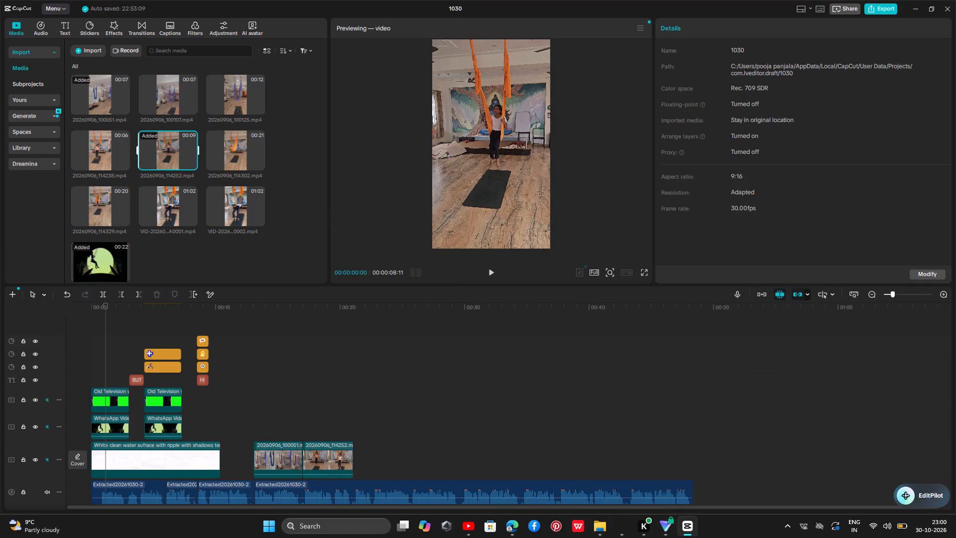
click(138, 322)
drag(138, 322, 68, 333)
click(66, 333)
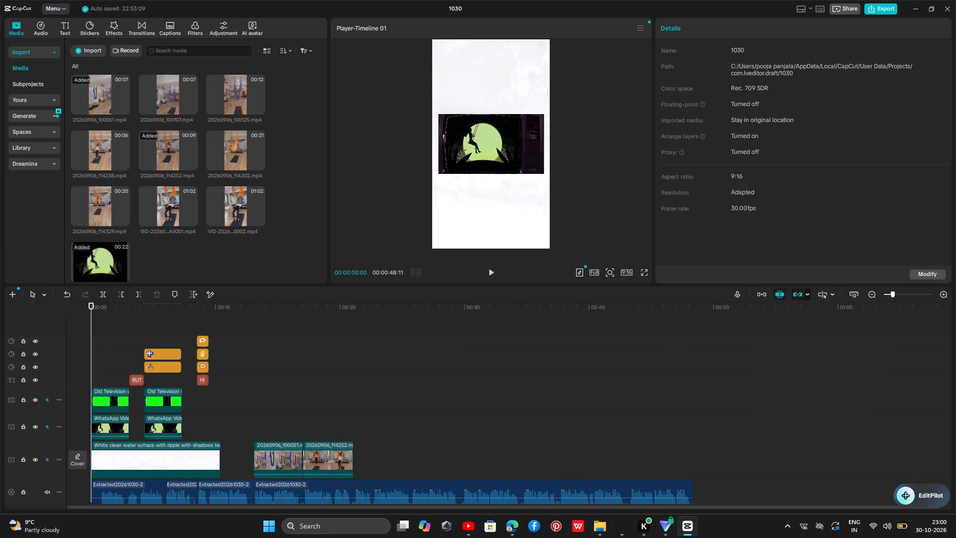
click(493, 273)
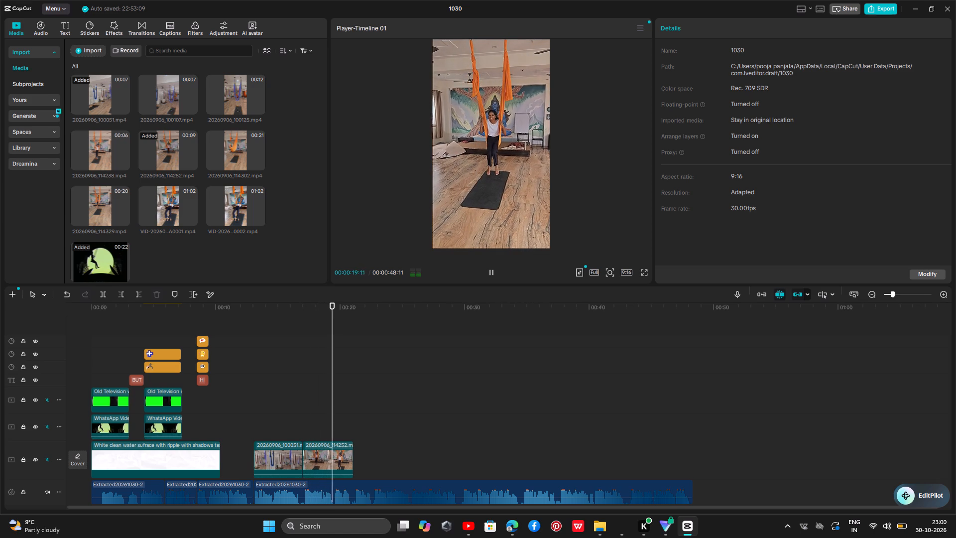
key(space)
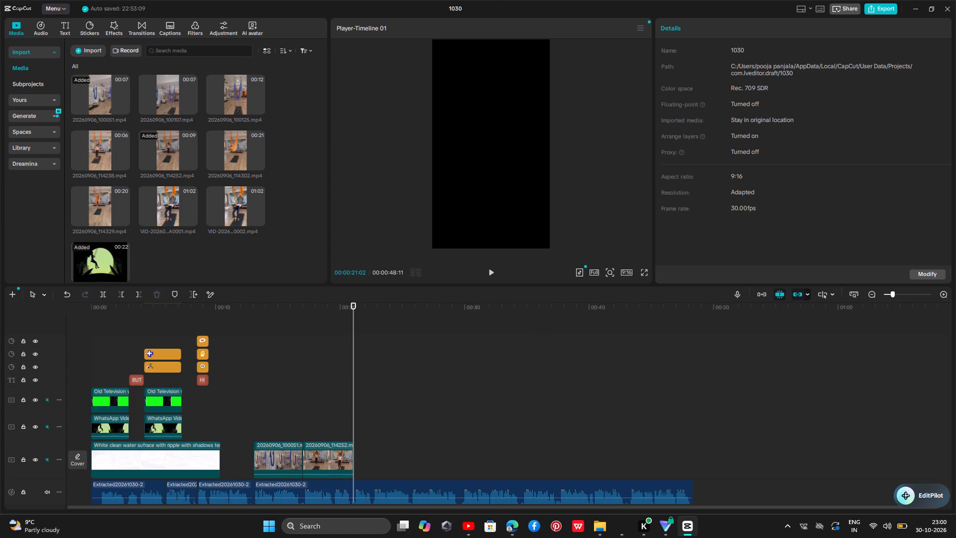